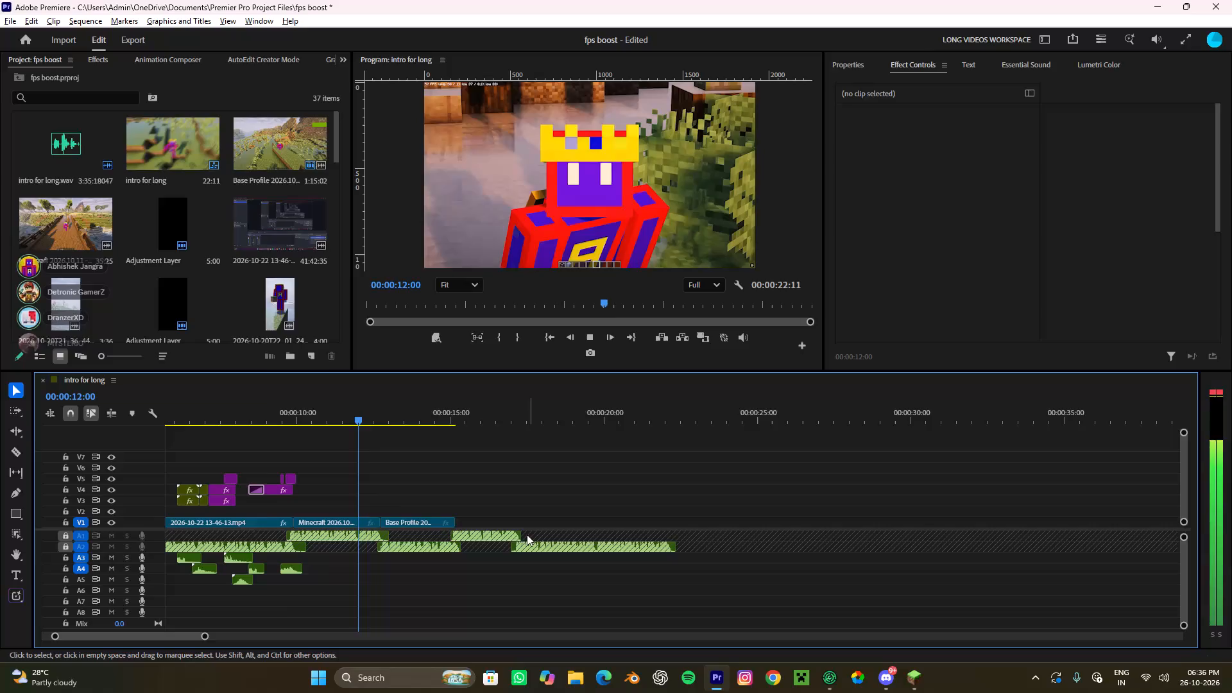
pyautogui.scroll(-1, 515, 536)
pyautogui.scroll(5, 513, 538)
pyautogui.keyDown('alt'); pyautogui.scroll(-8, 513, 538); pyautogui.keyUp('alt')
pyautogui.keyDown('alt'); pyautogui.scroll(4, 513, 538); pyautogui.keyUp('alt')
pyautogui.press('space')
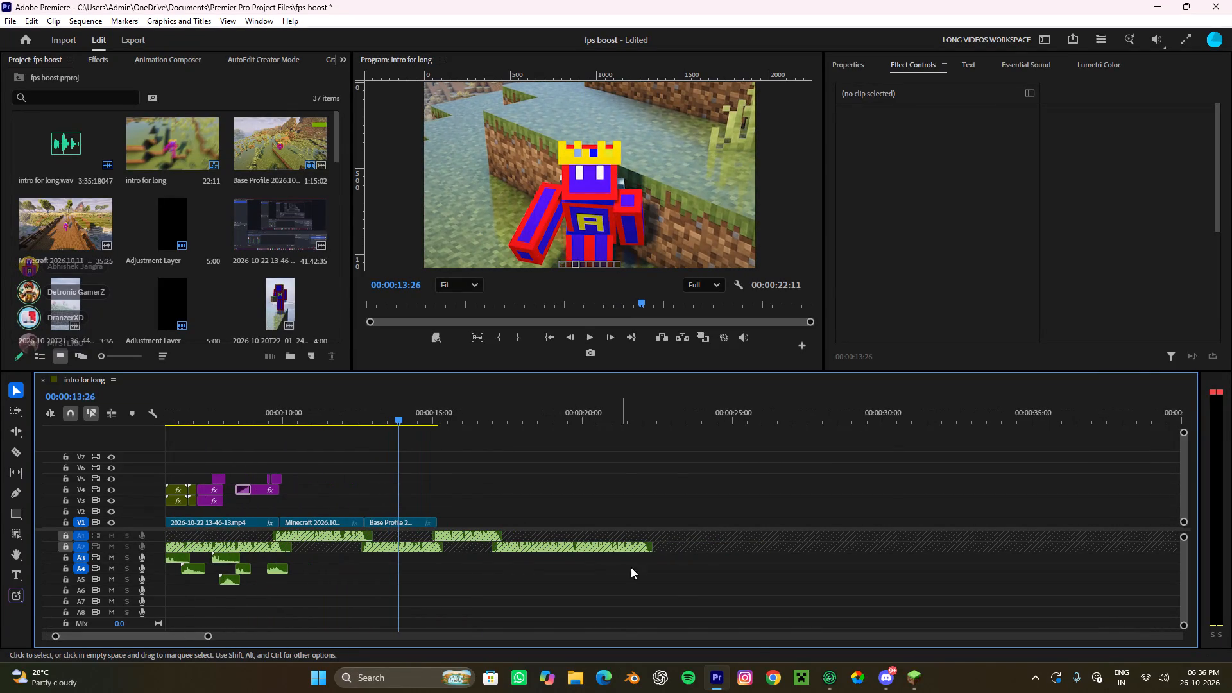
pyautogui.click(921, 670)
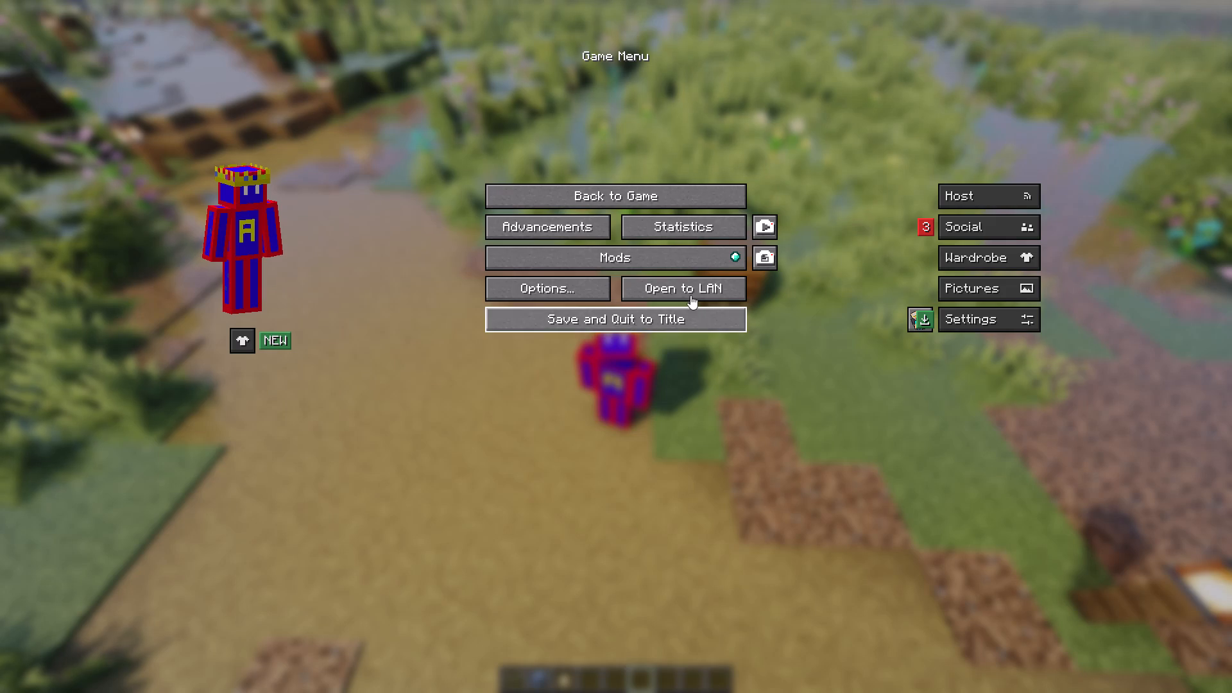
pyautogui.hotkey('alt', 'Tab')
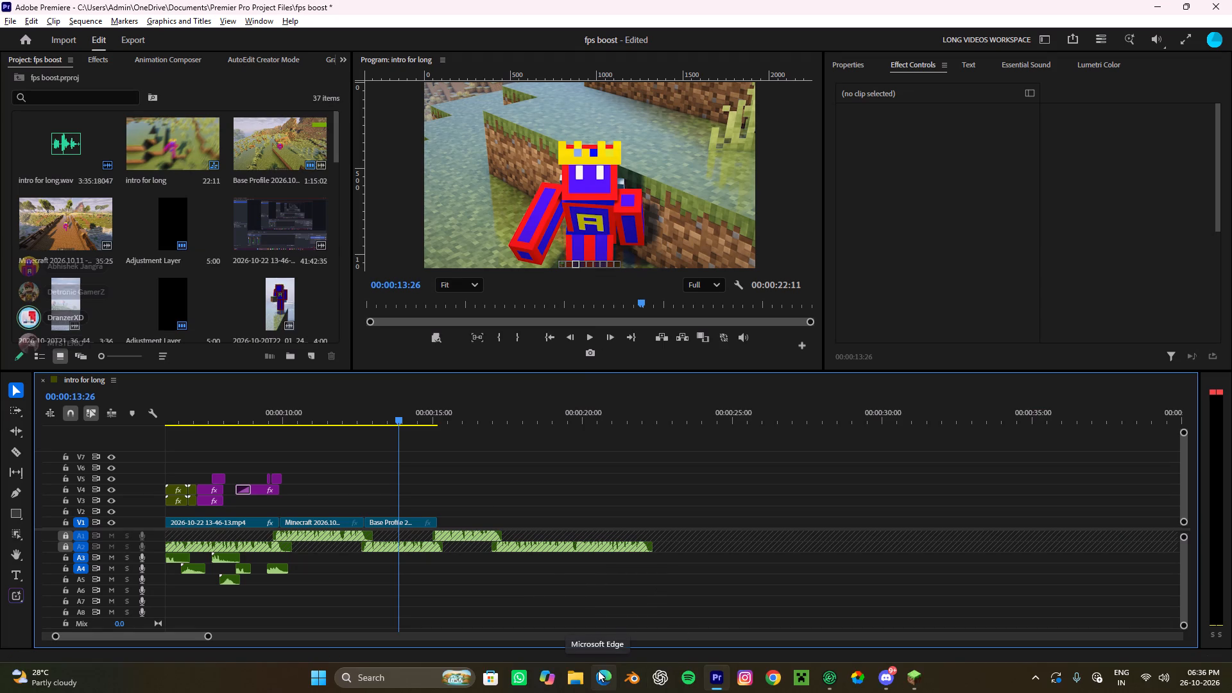
# Bring Minecraft 2026.10.26 - 18.34.28.01 from the NVIDIA recordings folder into Premiere's timeline on V1, butted against the Base Profile clip.
pyautogui.hotkey('alt', 'z')
pyautogui.click(56, 109)
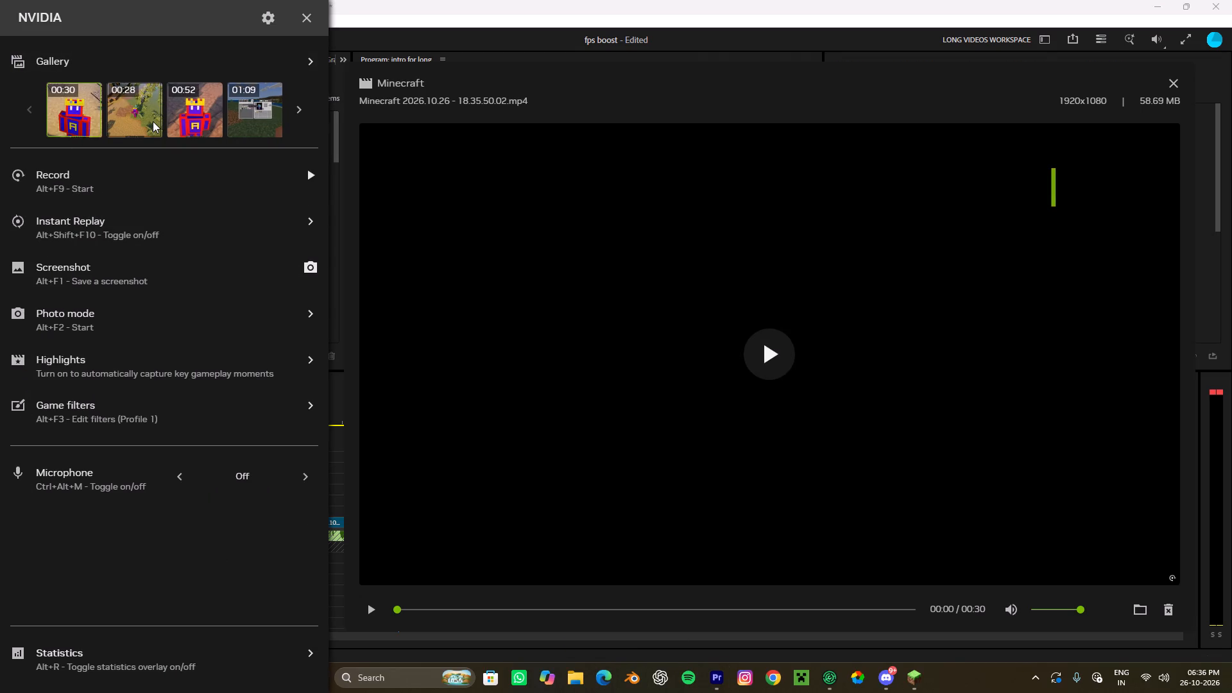
pyautogui.click(153, 121)
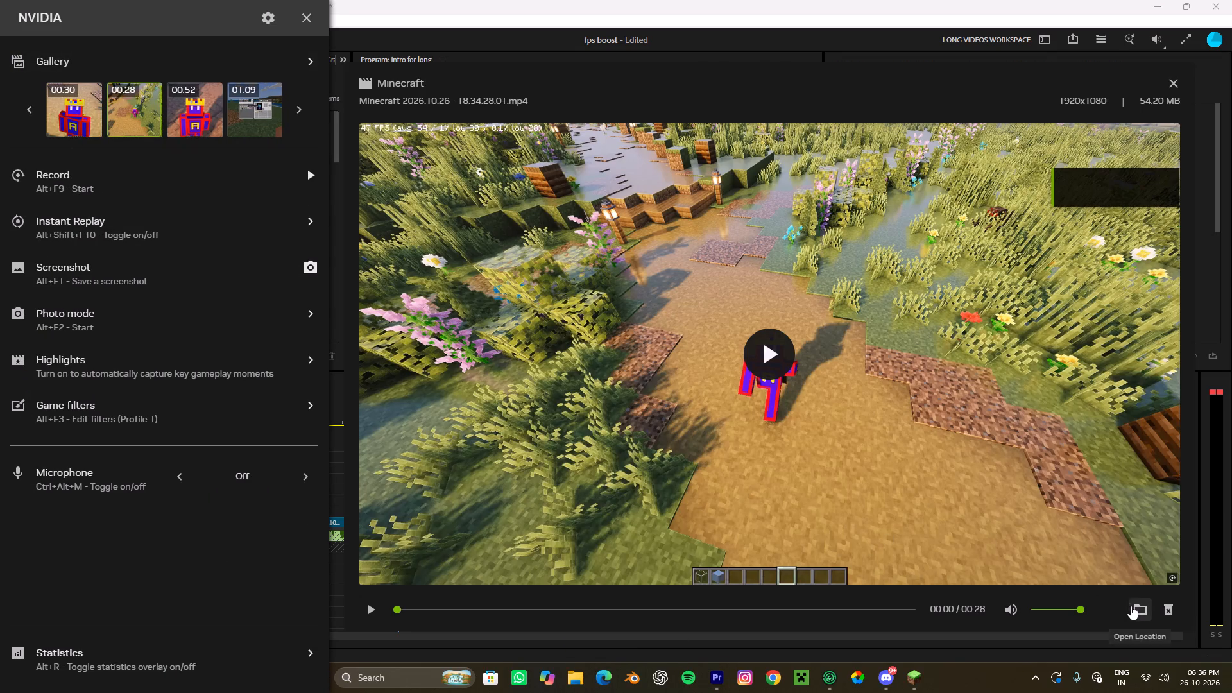
pyautogui.click(1131, 606)
pyautogui.scroll(4, 274, 282)
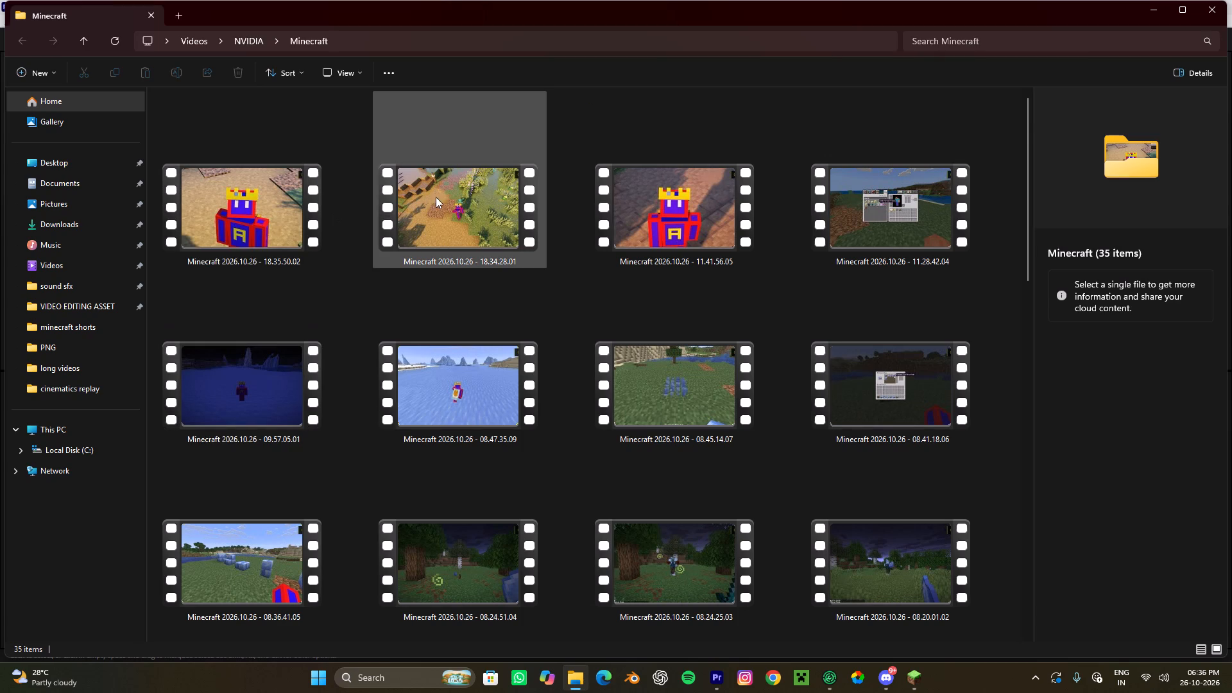
pyautogui.click(436, 197)
pyautogui.moveTo(445, 181); pyautogui.dragTo(549, 569)
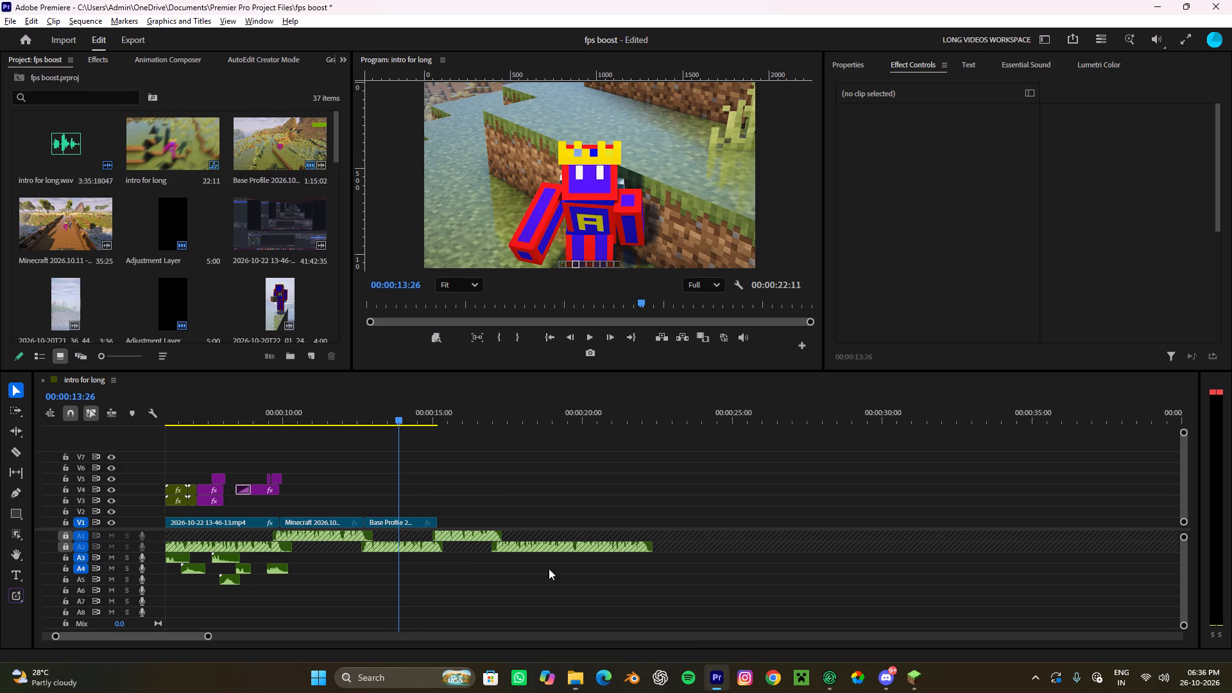
pyautogui.moveTo(549, 569); pyautogui.dragTo(468, 524)
pyautogui.moveTo(514, 521); pyautogui.dragTo(485, 534)
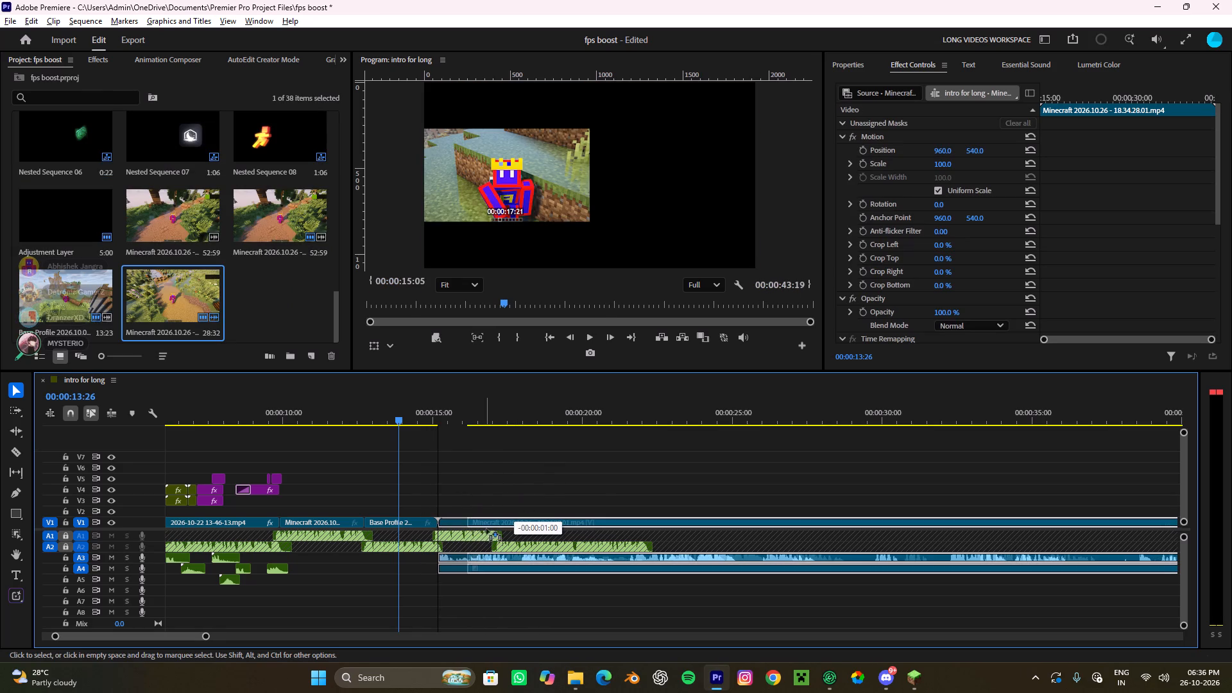
# Unlink the new Minecraft clip's audio from its video and remove that audio from A3 and A4.
pyautogui.click(492, 520)
pyautogui.rightClick(492, 520)
pyautogui.click(545, 246)
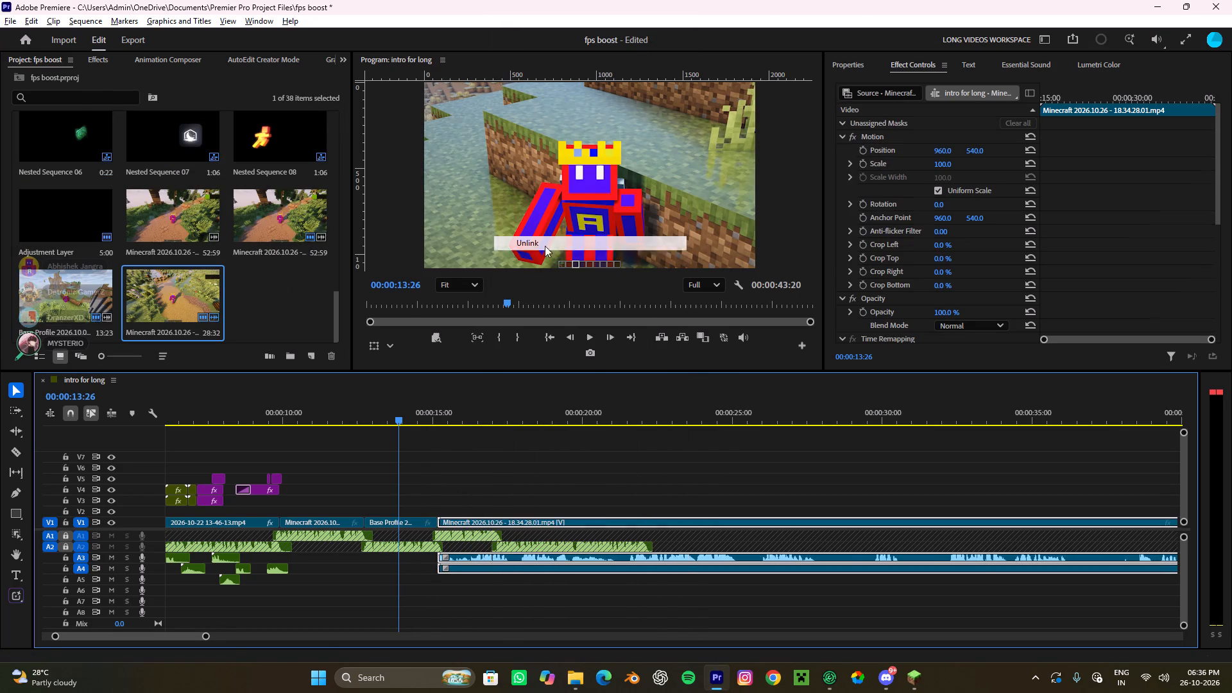
pyautogui.moveTo(646, 602); pyautogui.dragTo(586, 547)
pyautogui.hotkey('ctrl', 'x')
# Split the Minecraft 18.34.28.01 clip at about 00:00:22:11 and remove the portion before the cut.
pyautogui.keyDown('alt'); pyautogui.scroll(-8, 586, 547); pyautogui.keyUp('alt')
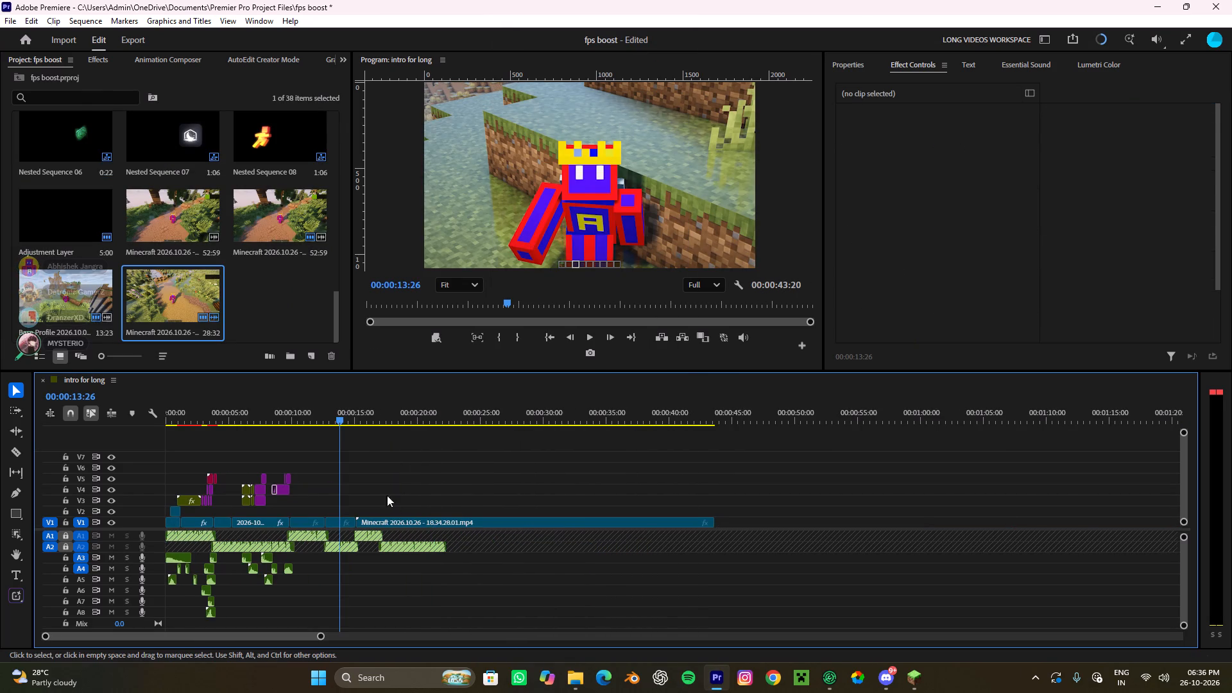
pyautogui.moveTo(338, 408); pyautogui.dragTo(455, 434)
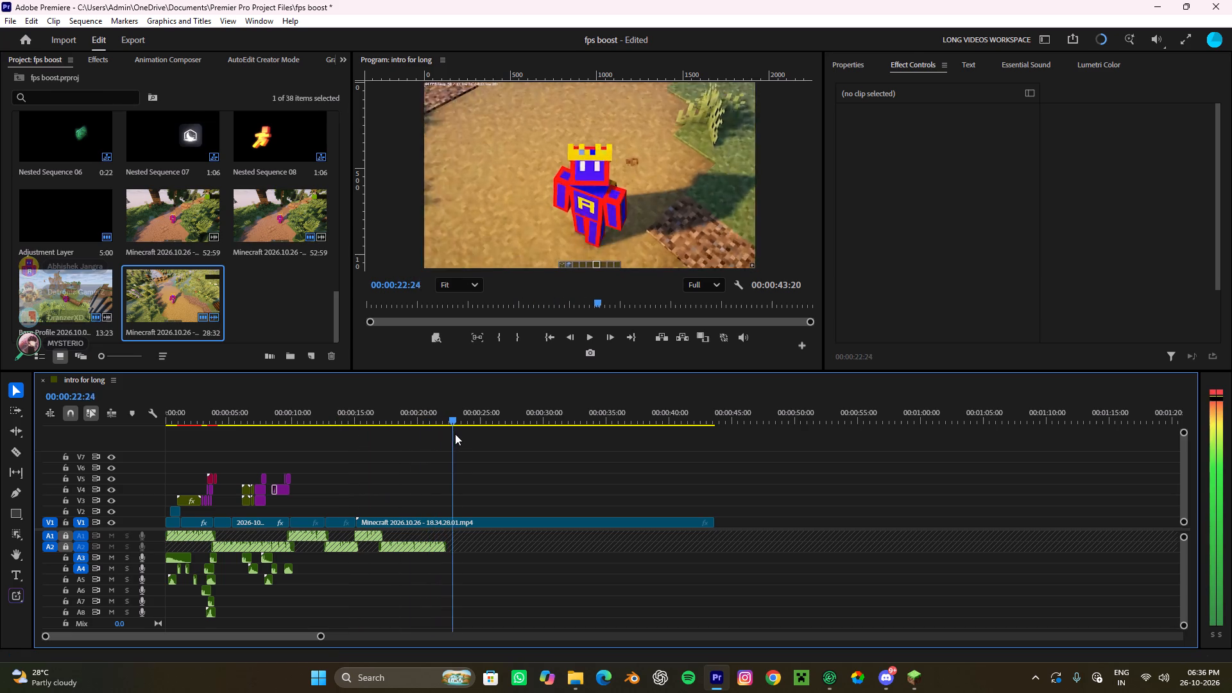
pyautogui.moveTo(455, 434); pyautogui.dragTo(452, 435)
pyautogui.keyDown('alt'); pyautogui.scroll(10, 431, 501); pyautogui.keyUp('alt')
pyautogui.press('c')
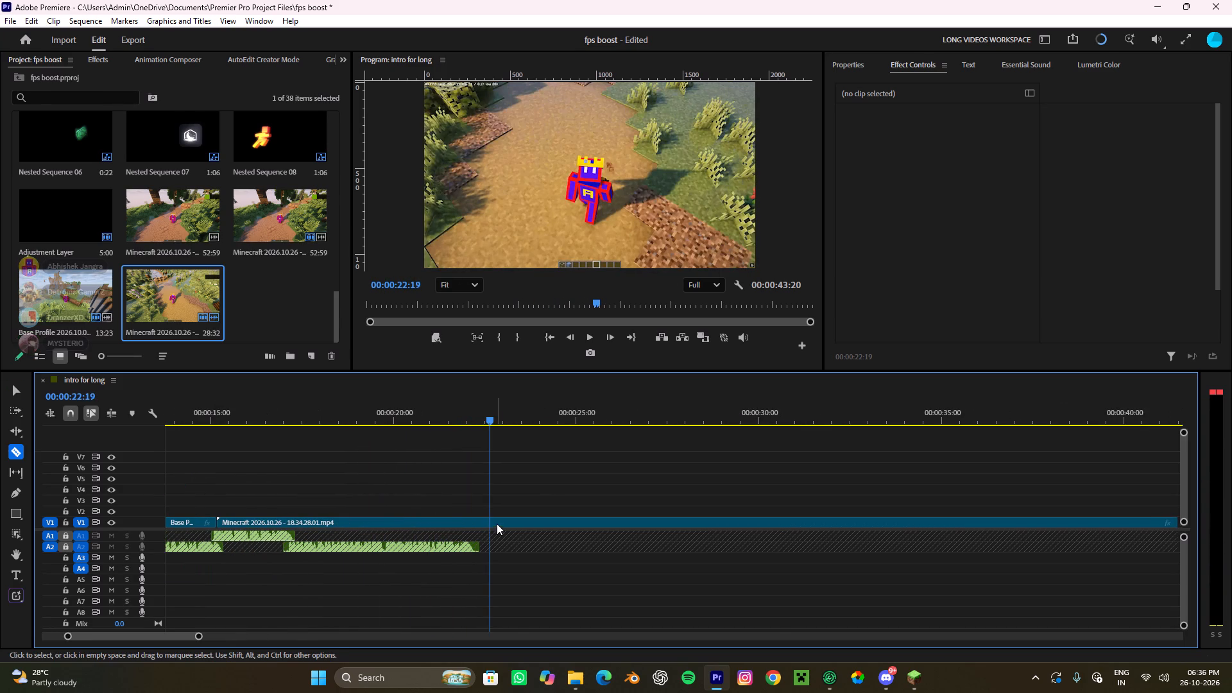
pyautogui.click(482, 524)
pyautogui.press('v')
pyautogui.click(454, 522)
pyautogui.hotkey('ctrl', 'x')
# Move the remaining Minecraft 18.34.28.01 clip back on V1 so it starts where the Base Profile clip ends.
pyautogui.keyDown('alt'); pyautogui.scroll(-4, 454, 522); pyautogui.keyUp('alt')
pyautogui.scroll(4, 441, 526)
pyautogui.moveTo(590, 520); pyautogui.dragTo(431, 531)
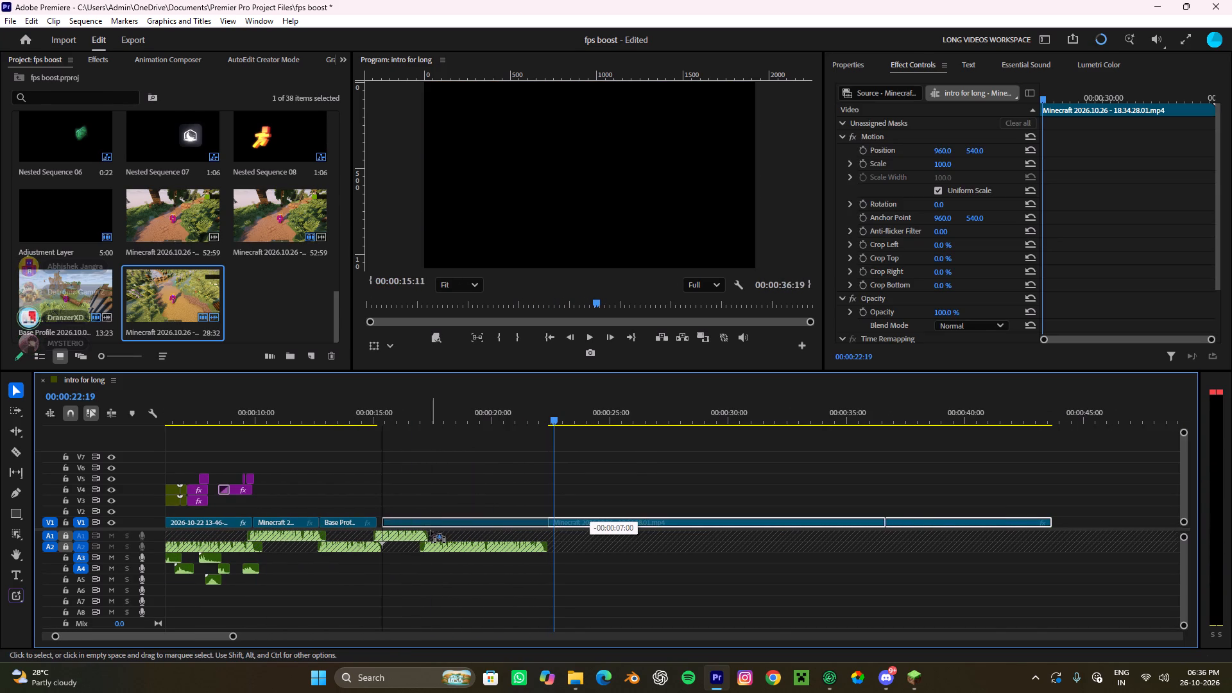
pyautogui.moveTo(431, 531); pyautogui.dragTo(419, 518)
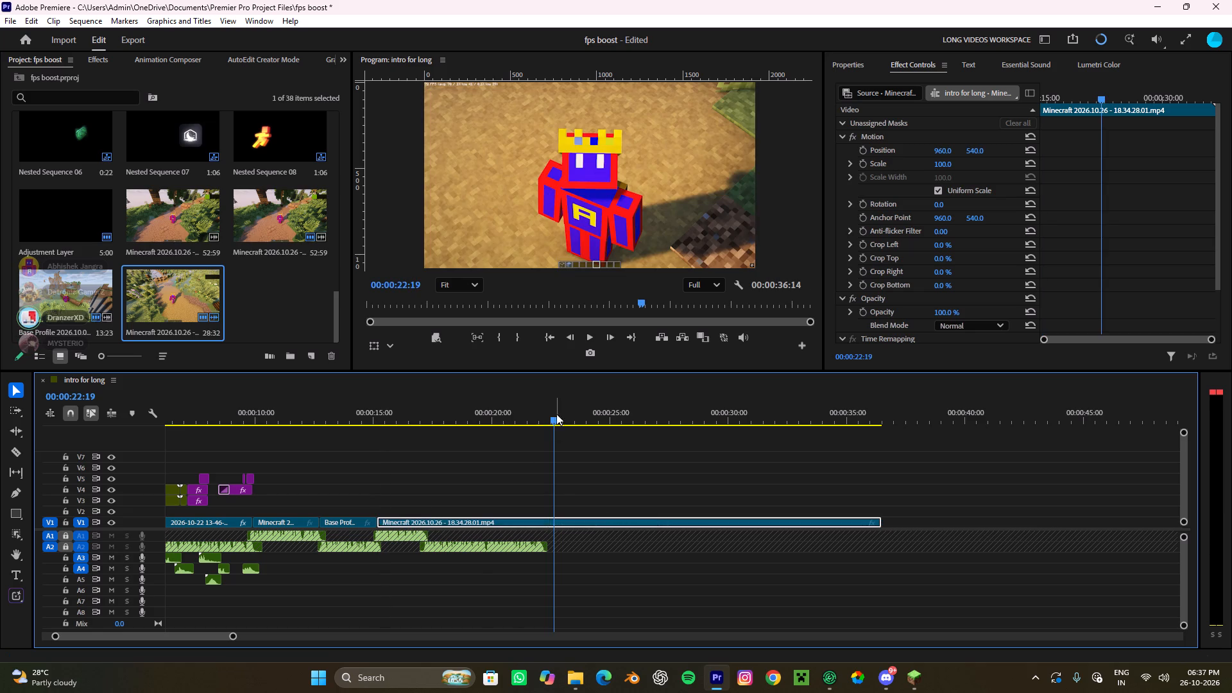
# Play from the end of the Base Profile clip and split the Minecraft clip where the A1 voice ends, about 00:00:17:10.
pyautogui.moveTo(549, 413); pyautogui.dragTo(363, 487)
pyautogui.click(416, 483)
pyautogui.press('space')
pyautogui.keyDown('alt'); pyautogui.scroll(5, 420, 485); pyautogui.keyUp('alt')
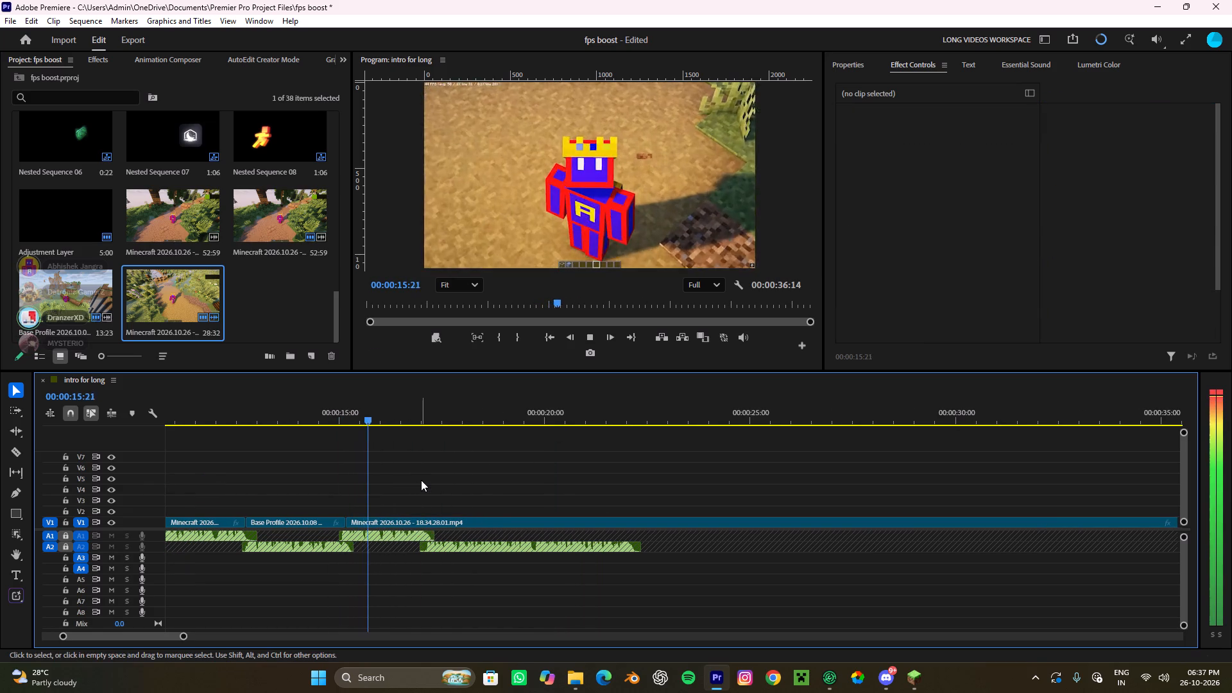
pyautogui.press('space')
pyautogui.press('space')
pyautogui.press('space')
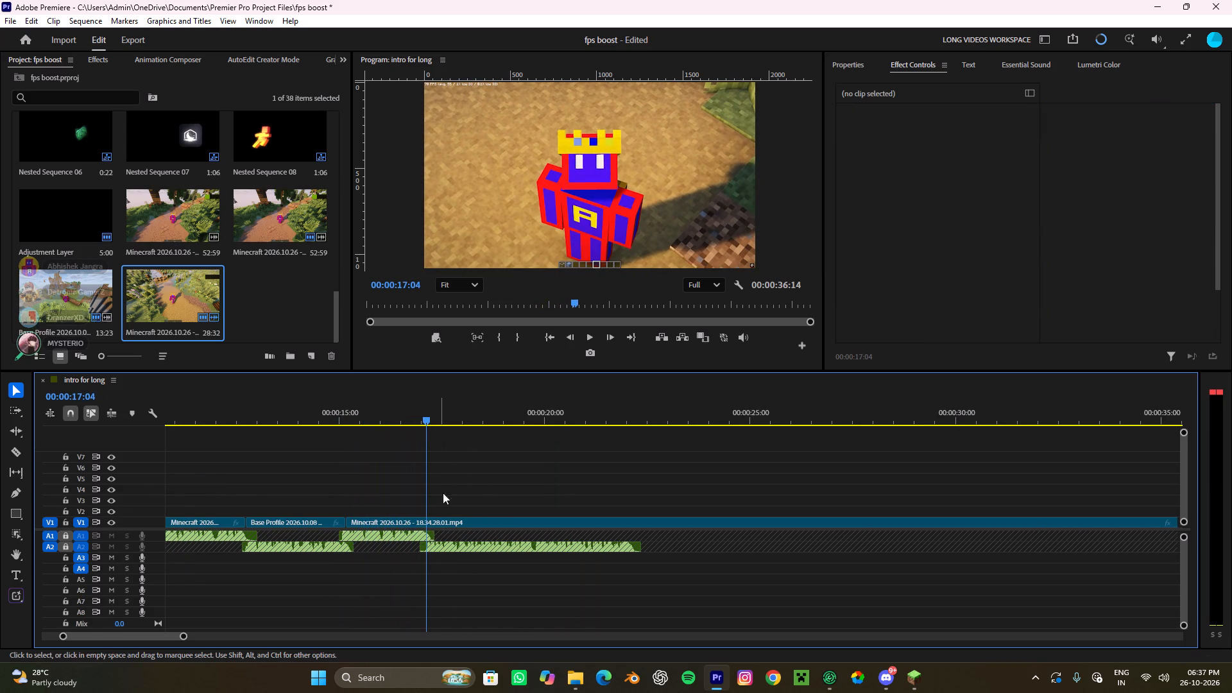
pyautogui.press('c')
pyautogui.click(432, 522)
pyautogui.press('v')
# Find the new pose in the Minecraft footage, split it at 00:00:27:06 and remove the section between the two cuts.
pyautogui.keyDown('alt'); pyautogui.scroll(-13, 449, 518); pyautogui.keyUp('alt')
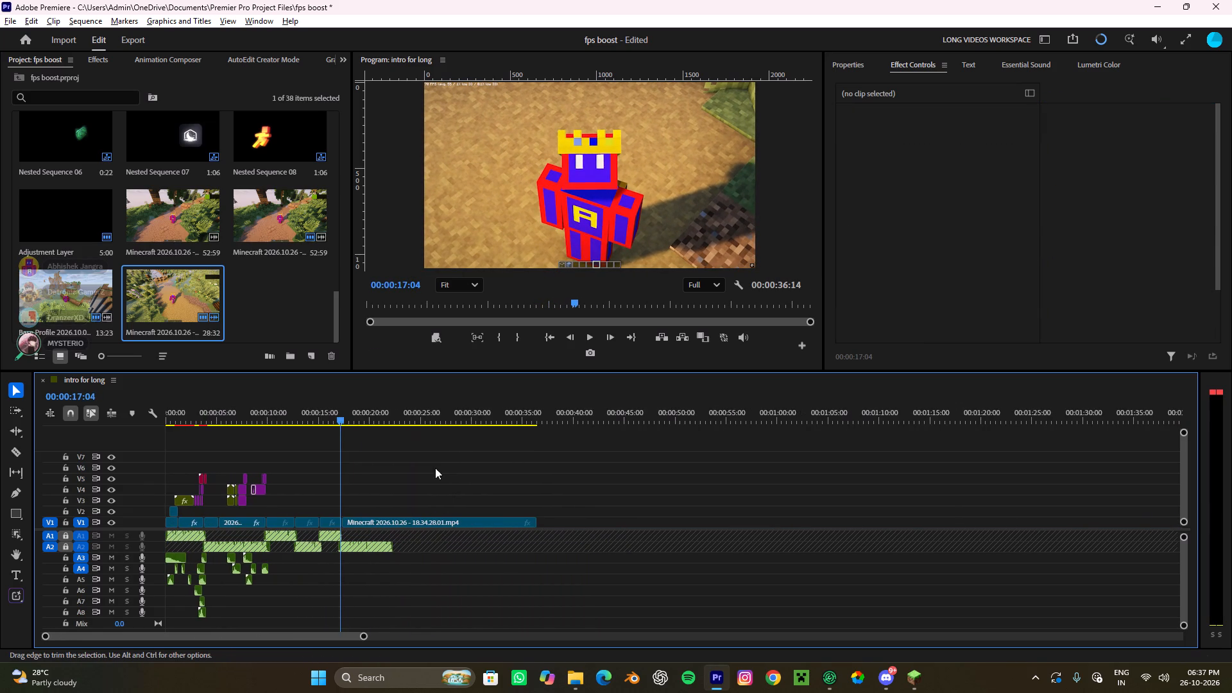
pyautogui.moveTo(341, 409); pyautogui.dragTo(446, 447)
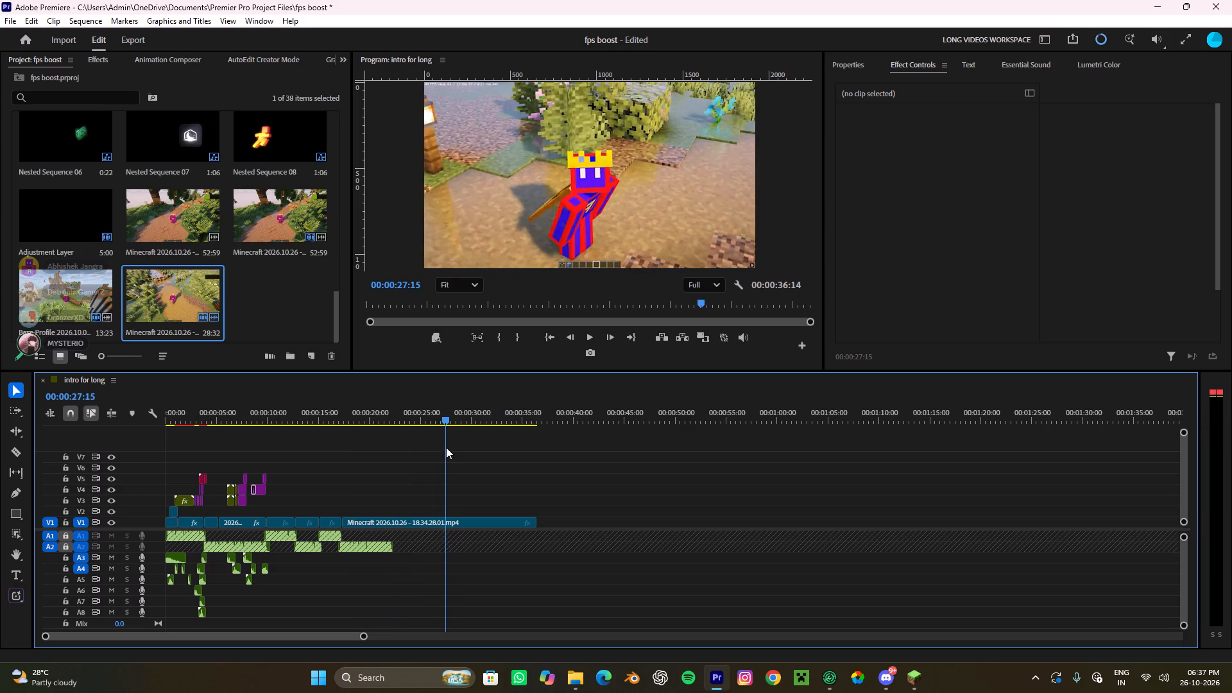
pyautogui.moveTo(446, 447); pyautogui.dragTo(444, 452)
pyautogui.press('c')
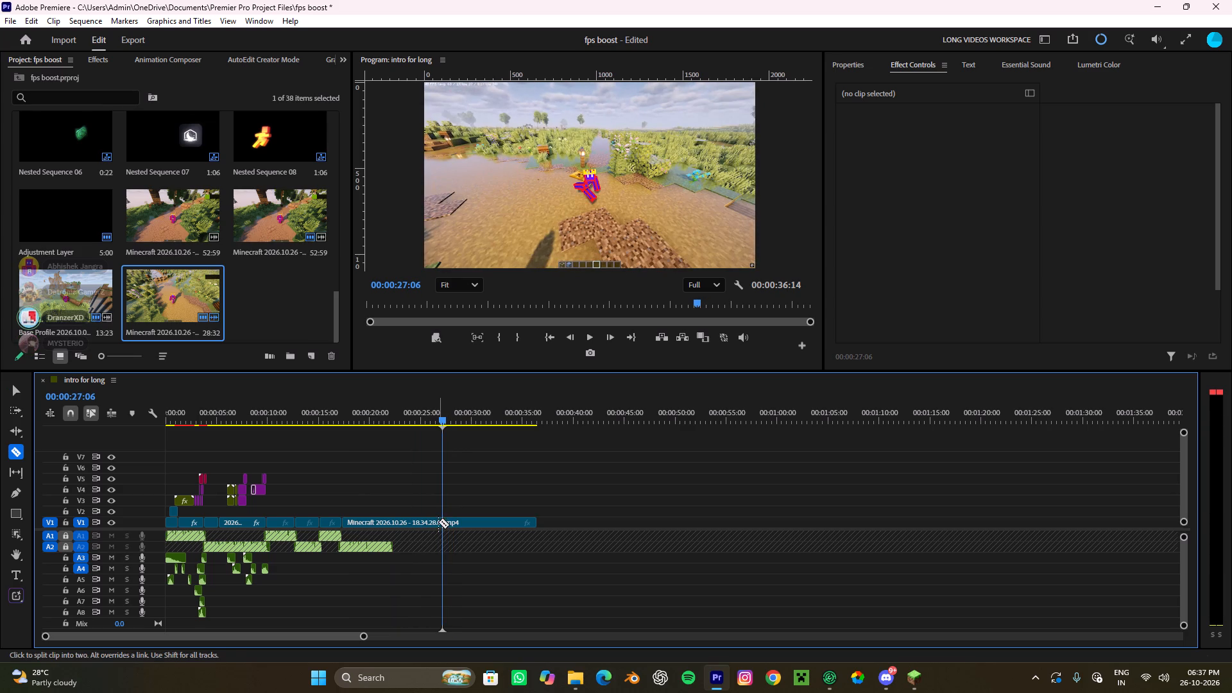
pyautogui.click(440, 522)
pyautogui.press('v')
pyautogui.click(411, 522)
pyautogui.hotkey('ctrl', 'x')
# Close the gap on V1 by moving the last Minecraft clip against the end of the preceding short clip.
pyautogui.keyDown('alt'); pyautogui.scroll(9, 412, 523); pyautogui.keyUp('alt')
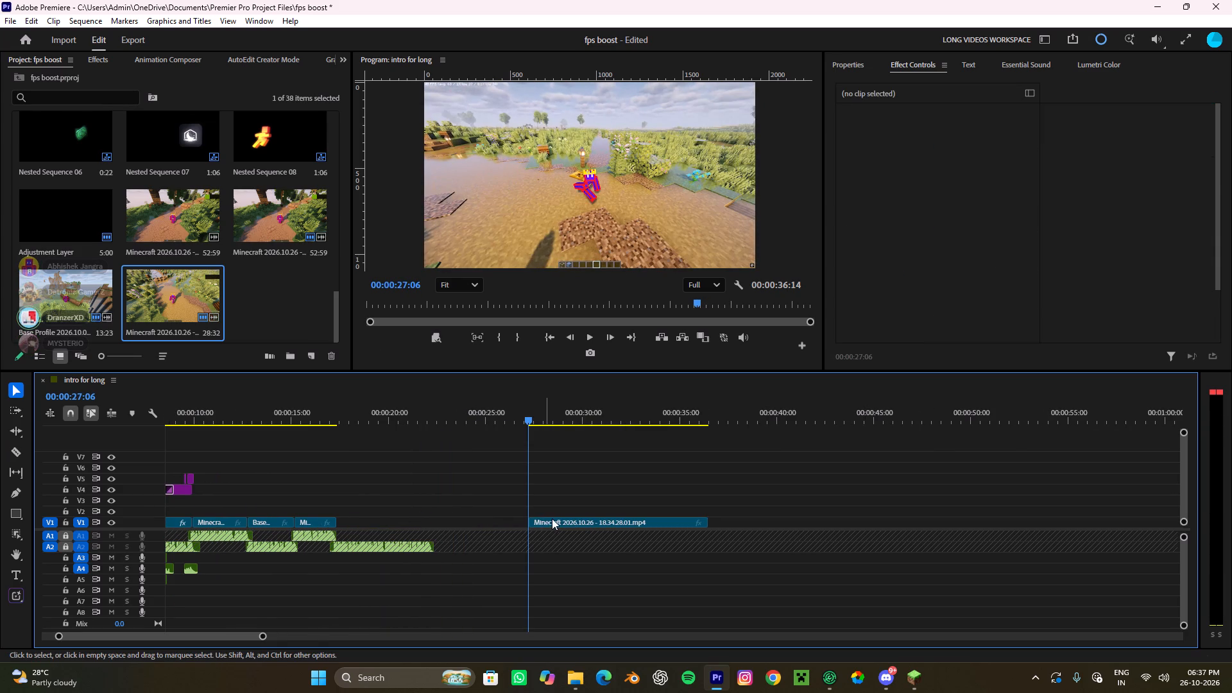
pyautogui.moveTo(553, 519); pyautogui.dragTo(364, 531)
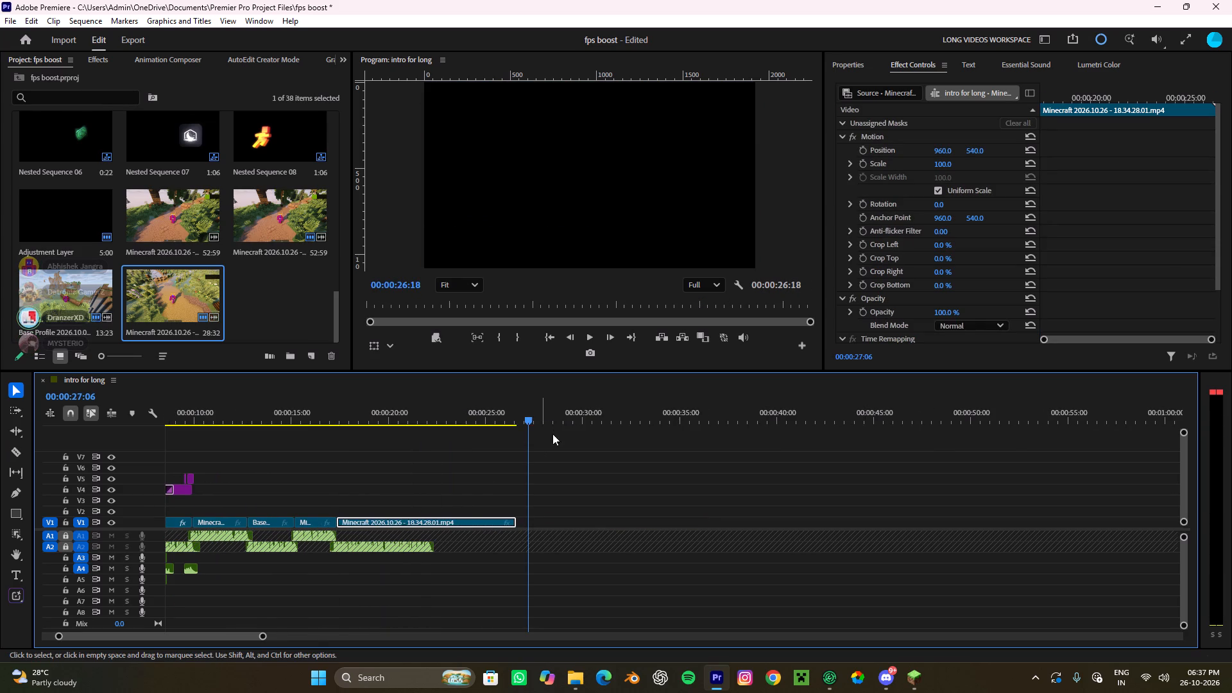
# Play across the join, trim the short Minecraft clip's end to about 00:00:17:05 and butt the last clip against it.
pyautogui.moveTo(536, 416); pyautogui.dragTo(313, 490)
pyautogui.click(352, 487)
pyautogui.press('space')
pyautogui.keyDown('alt'); pyautogui.scroll(4, 372, 495); pyautogui.keyUp('alt')
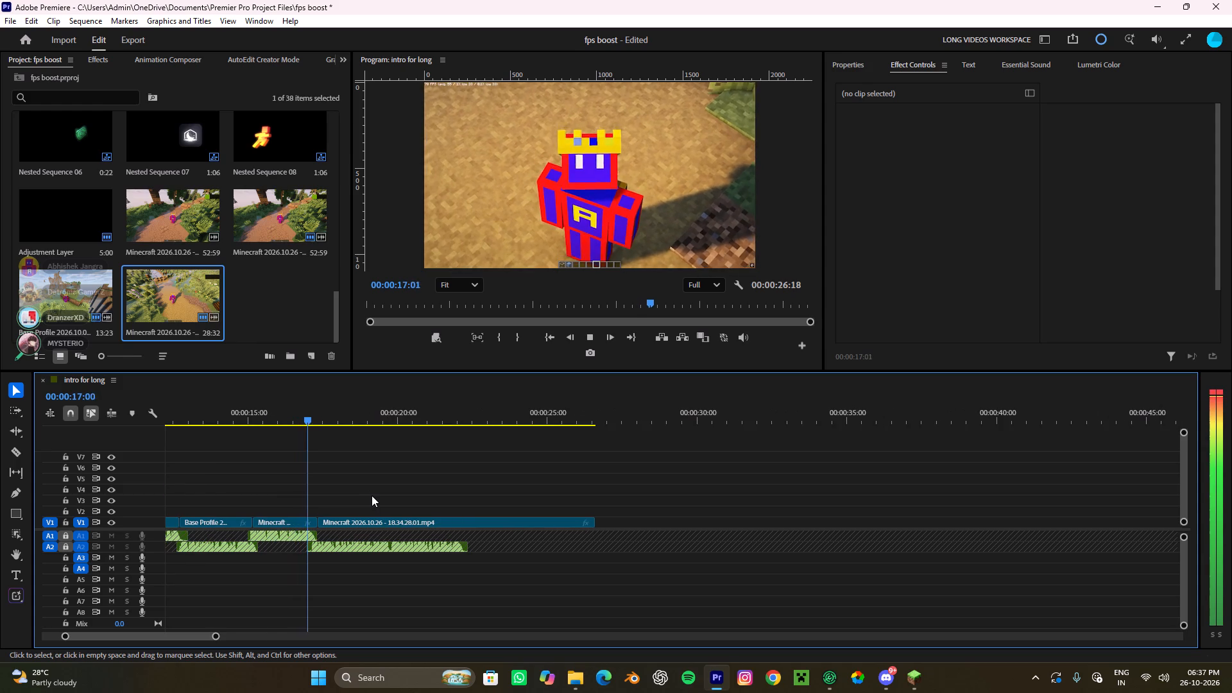
pyautogui.press('space')
pyautogui.keyDown('alt'); pyautogui.scroll(10, 279, 539); pyautogui.keyUp('alt')
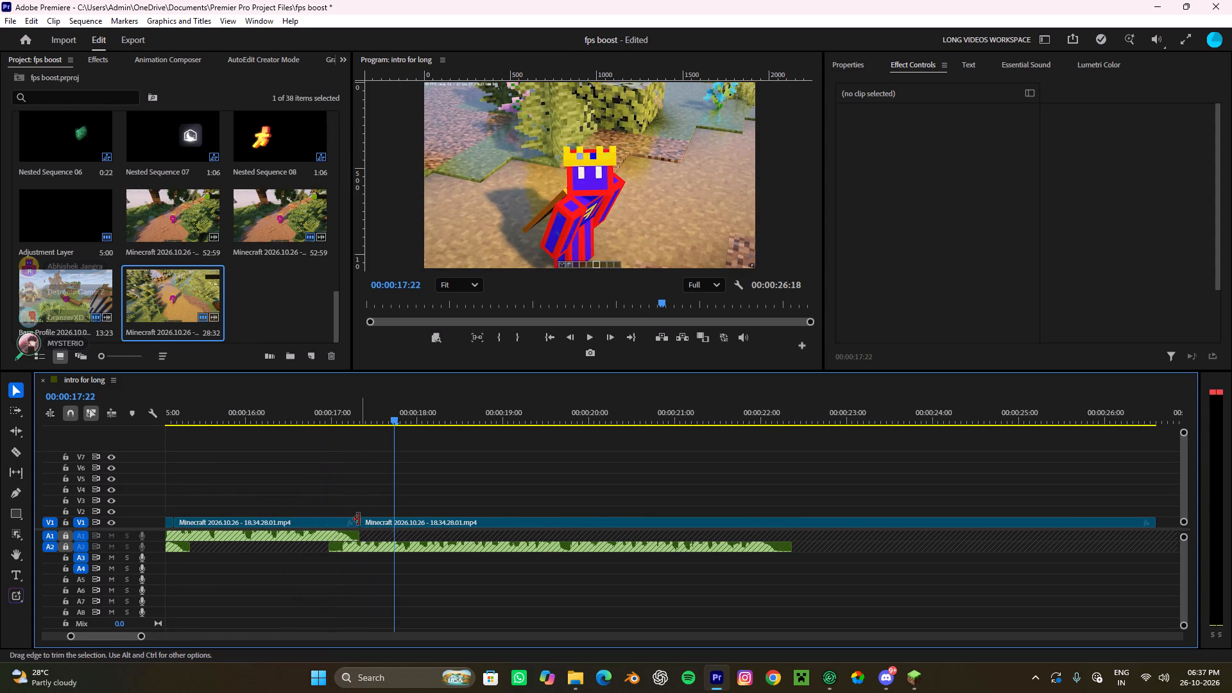
pyautogui.moveTo(357, 519); pyautogui.dragTo(343, 523)
pyautogui.moveTo(389, 526); pyautogui.dragTo(377, 525)
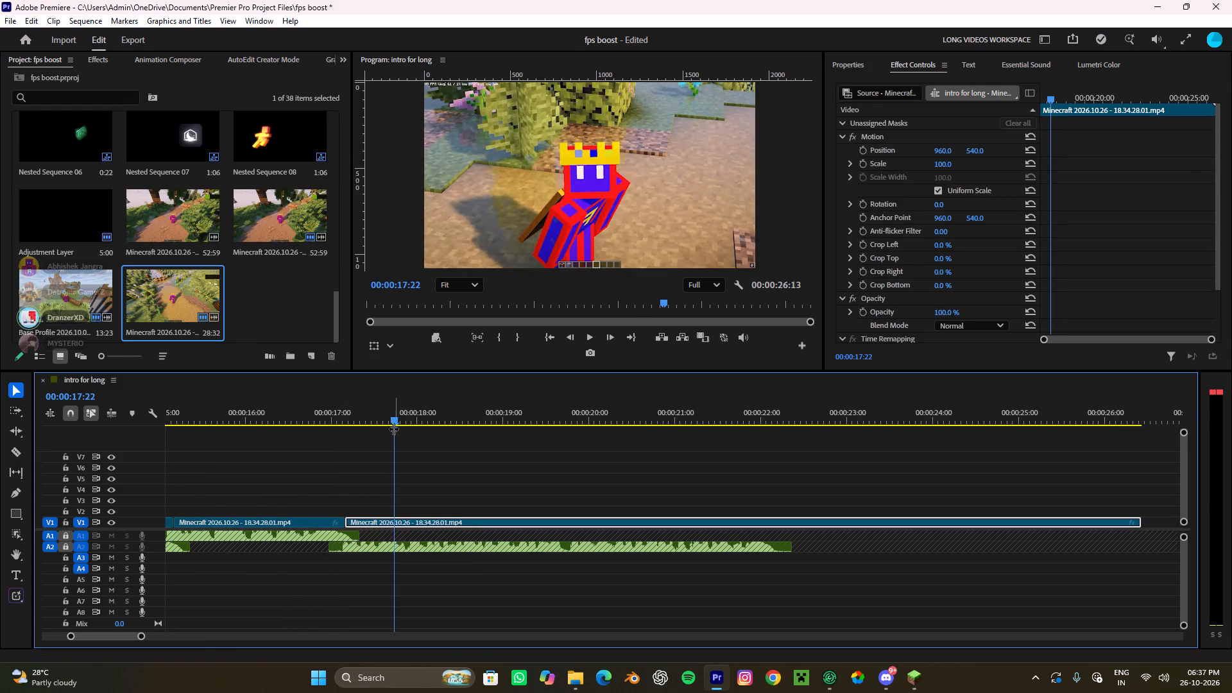
# Play through the last Minecraft clip, split it at 00:00:22:02 and remove everything after the cut.
pyautogui.moveTo(391, 428); pyautogui.dragTo(286, 450)
pyautogui.press('space')
pyautogui.keyDown('alt'); pyautogui.scroll(-4, 382, 484); pyautogui.keyUp('alt')
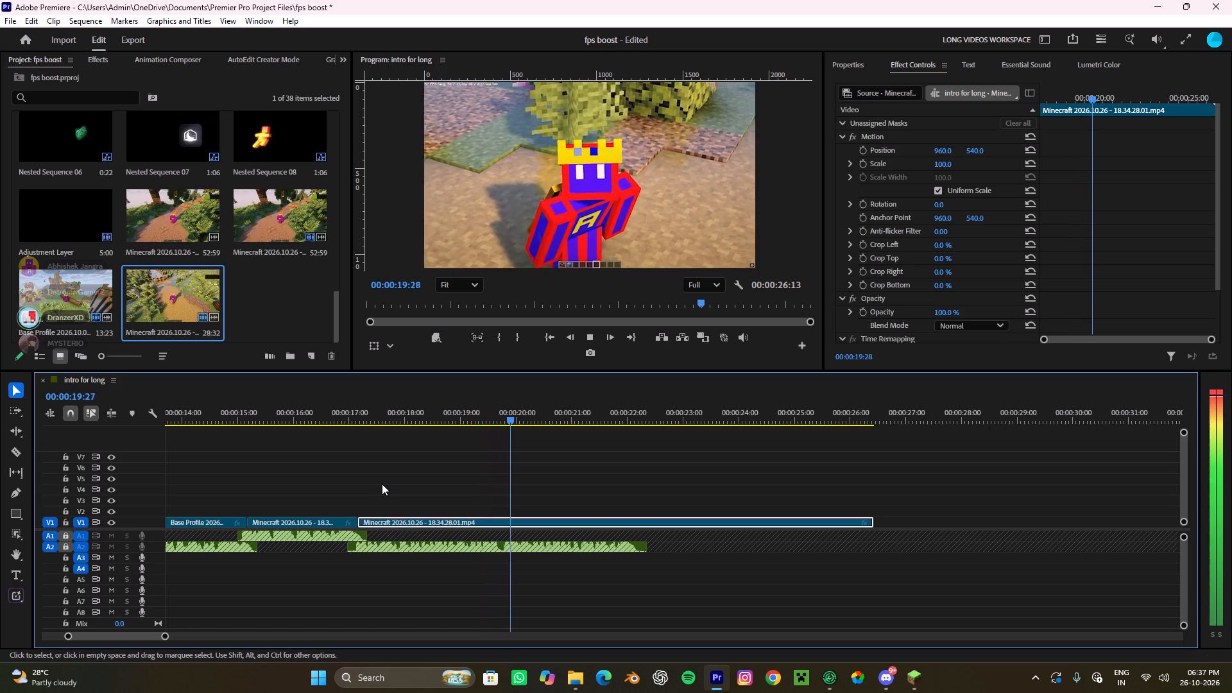
pyautogui.keyDown('alt'); pyautogui.scroll(-4, 408, 506); pyautogui.keyUp('alt')
pyautogui.keyDown('alt'); pyautogui.scroll(4, 408, 506); pyautogui.keyUp('alt')
pyautogui.scroll(-4, 408, 506)
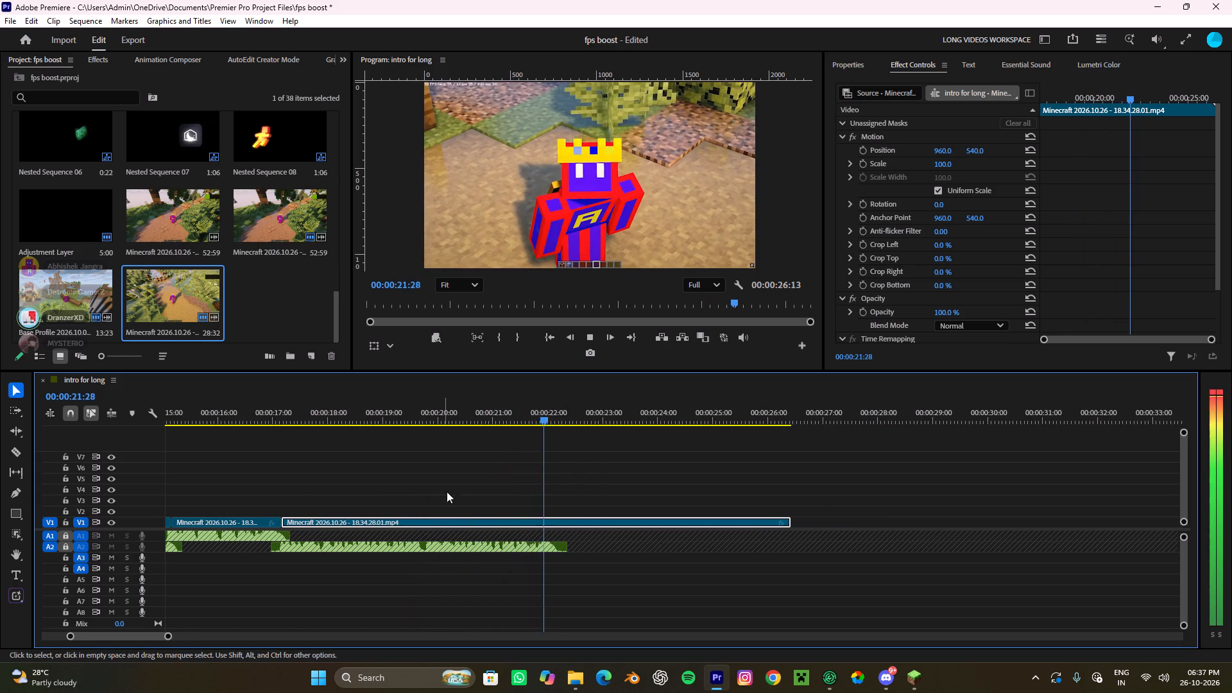
pyautogui.press('space')
pyautogui.press('c')
pyautogui.click(553, 522)
pyautogui.press('v')
pyautogui.moveTo(574, 508); pyautogui.dragTo(586, 544)
pyautogui.hotkey('ctrl', 'x')
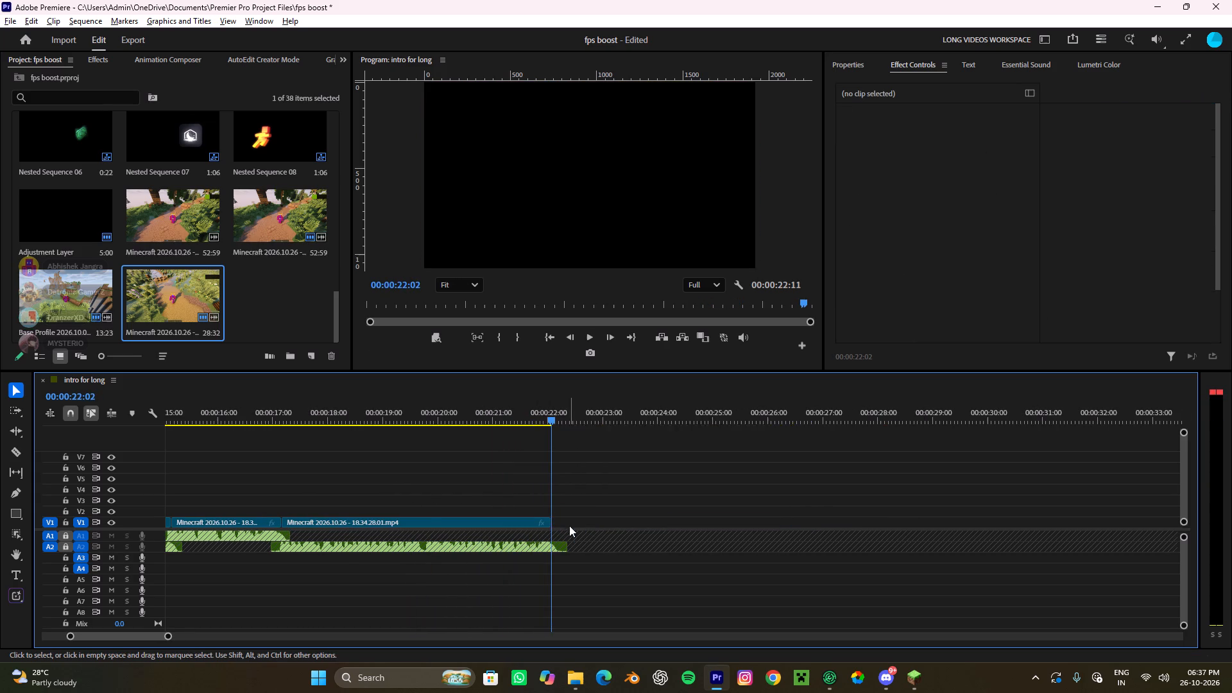
# Play back the later part of the sequence to review the newly cut Minecraft clips against the voice-over.
pyautogui.keyDown('alt'); pyautogui.scroll(-16, 569, 526); pyautogui.keyUp('alt')
pyautogui.moveTo(367, 420); pyautogui.dragTo(251, 454)
pyautogui.press('space')
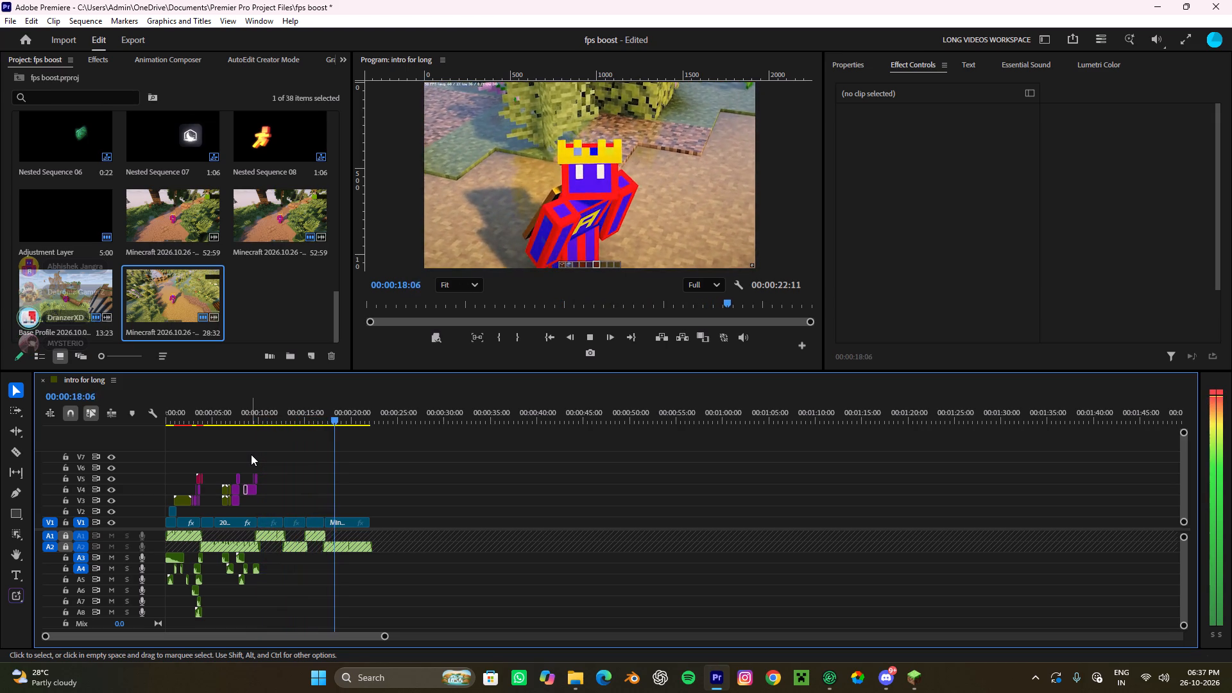
pyautogui.press('space')
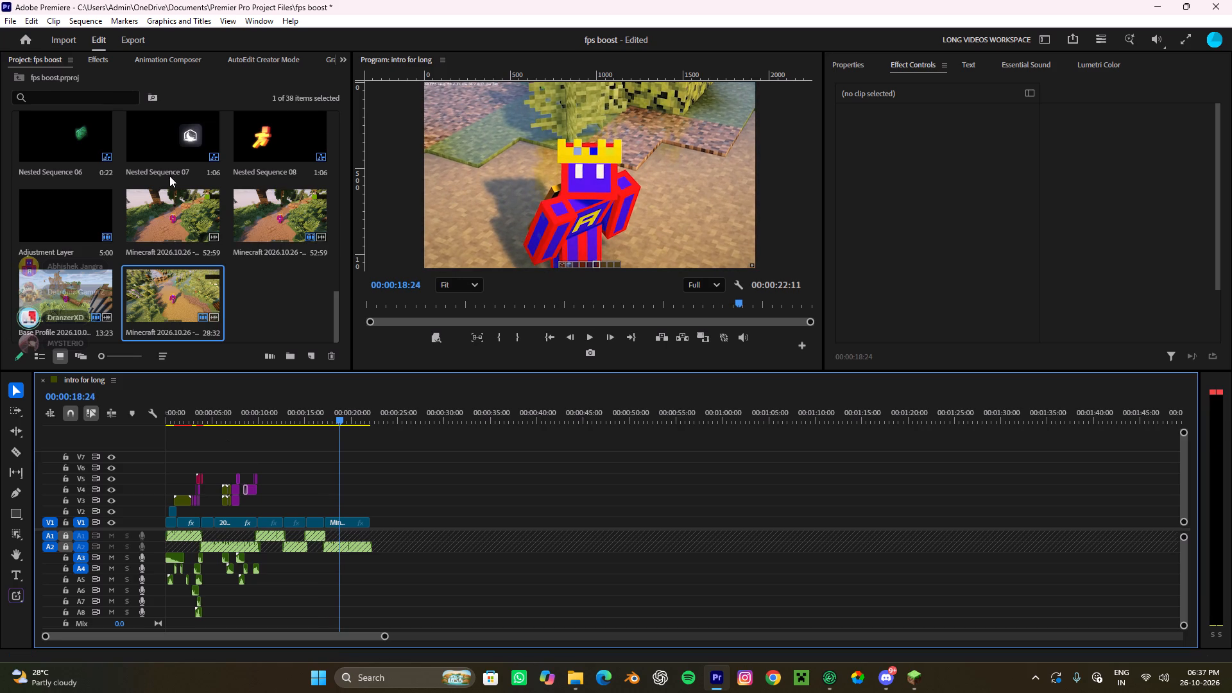
# Add the Free YouTube CTA graphics template to V3 over the last Minecraft clip, starting at about 00:00:17:24.
pyautogui.scroll(-3, 218, 76)
pyautogui.click(326, 59)
pyautogui.moveTo(63, 224); pyautogui.dragTo(327, 504)
pyautogui.keyDown('alt'); pyautogui.scroll(20, 329, 502); pyautogui.keyUp('alt')
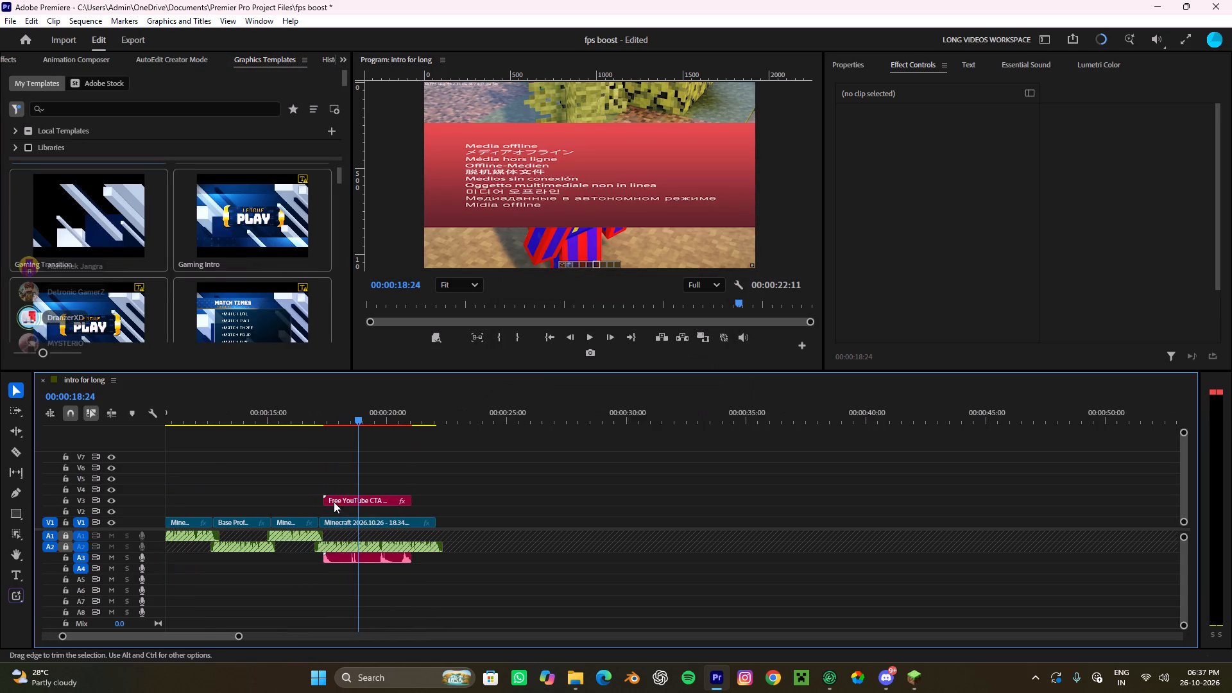
pyautogui.click(357, 503)
pyautogui.click(767, 432)
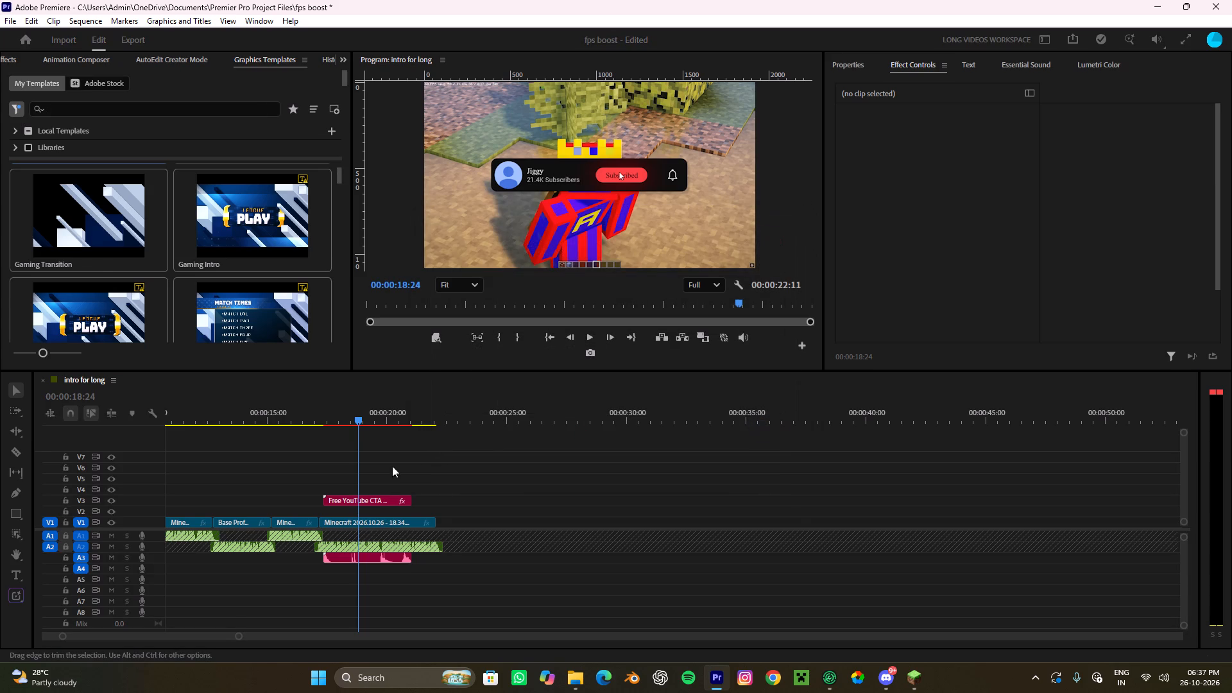
pyautogui.click(374, 497)
pyautogui.moveTo(371, 497); pyautogui.dragTo(383, 495)
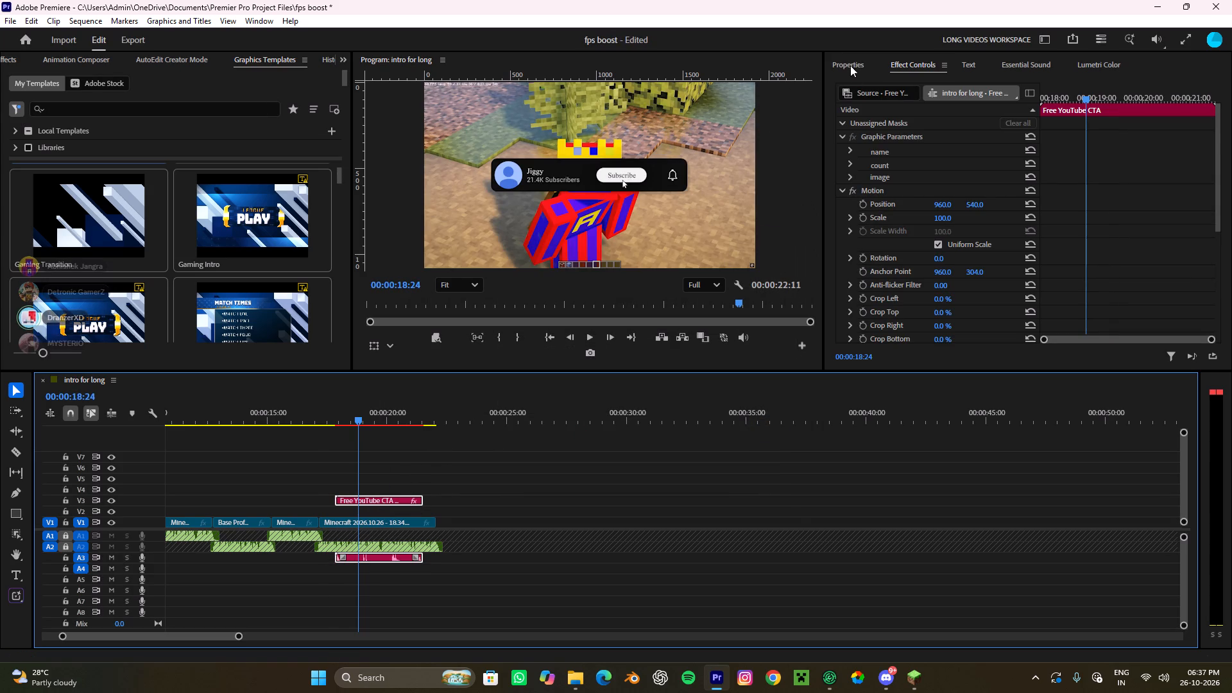
# Lower the Free YouTube CTA graphic to a Y position of 892 and reduce its scale to 92%.
pyautogui.click(850, 62)
pyautogui.scroll(-1, 914, 318)
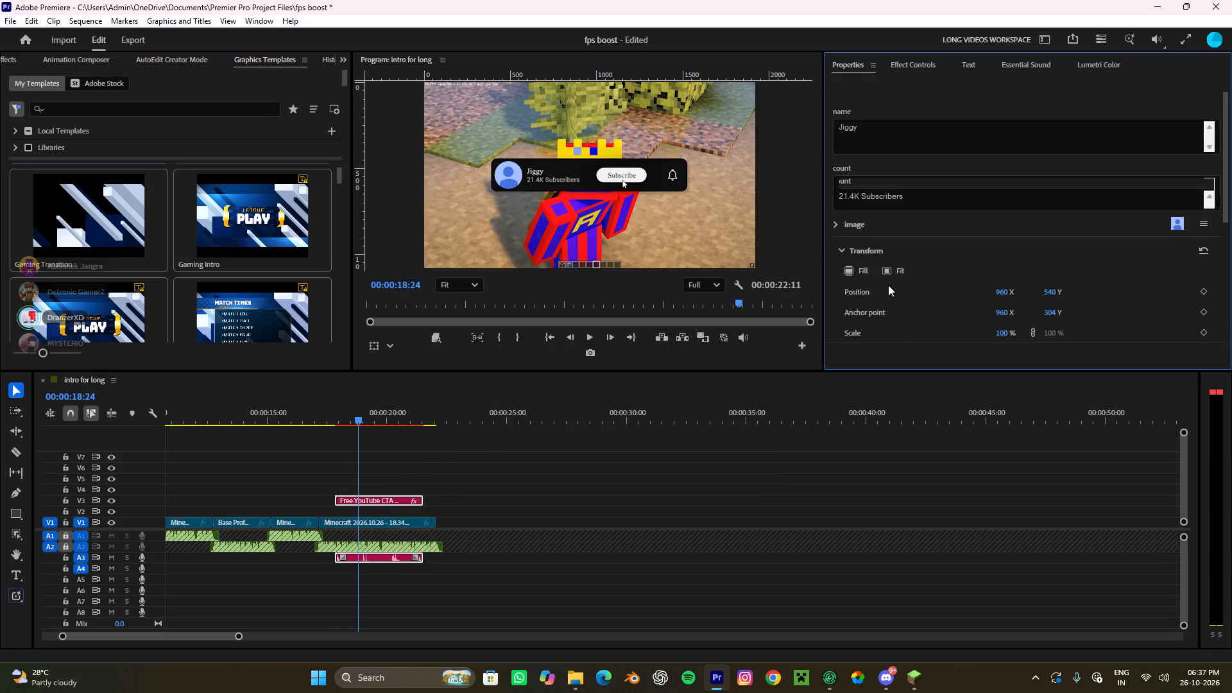
pyautogui.click(886, 268)
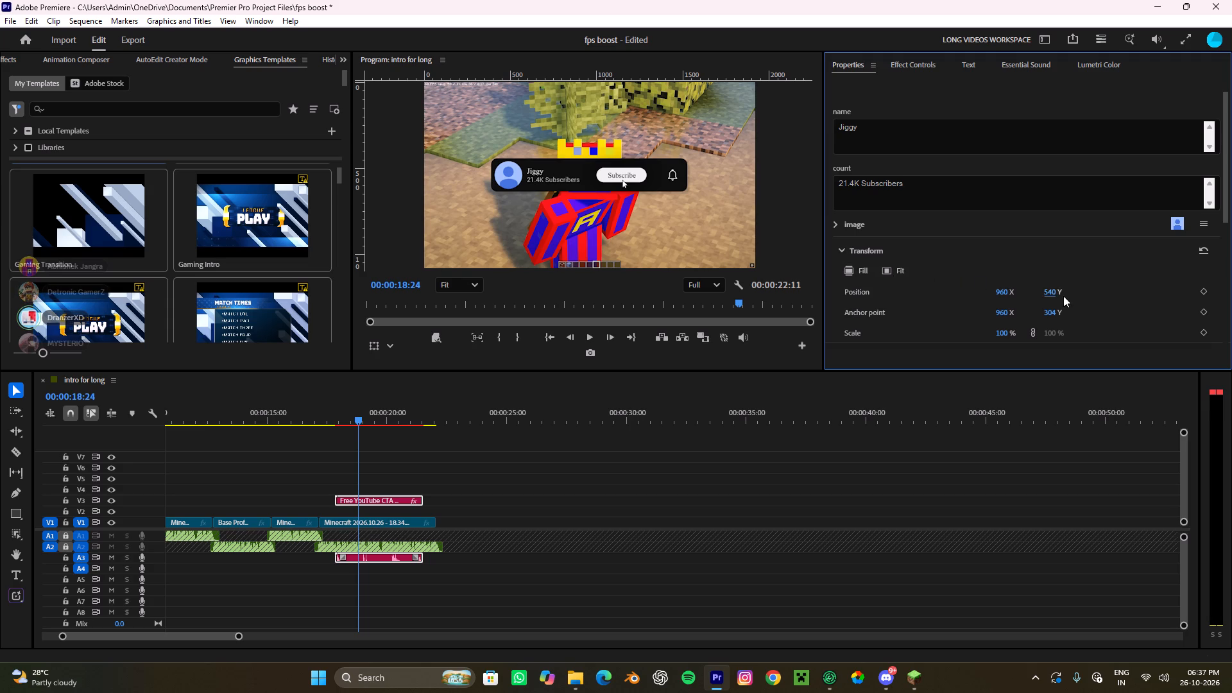
pyautogui.moveTo(1055, 293); pyautogui.dragTo(1231, 288)
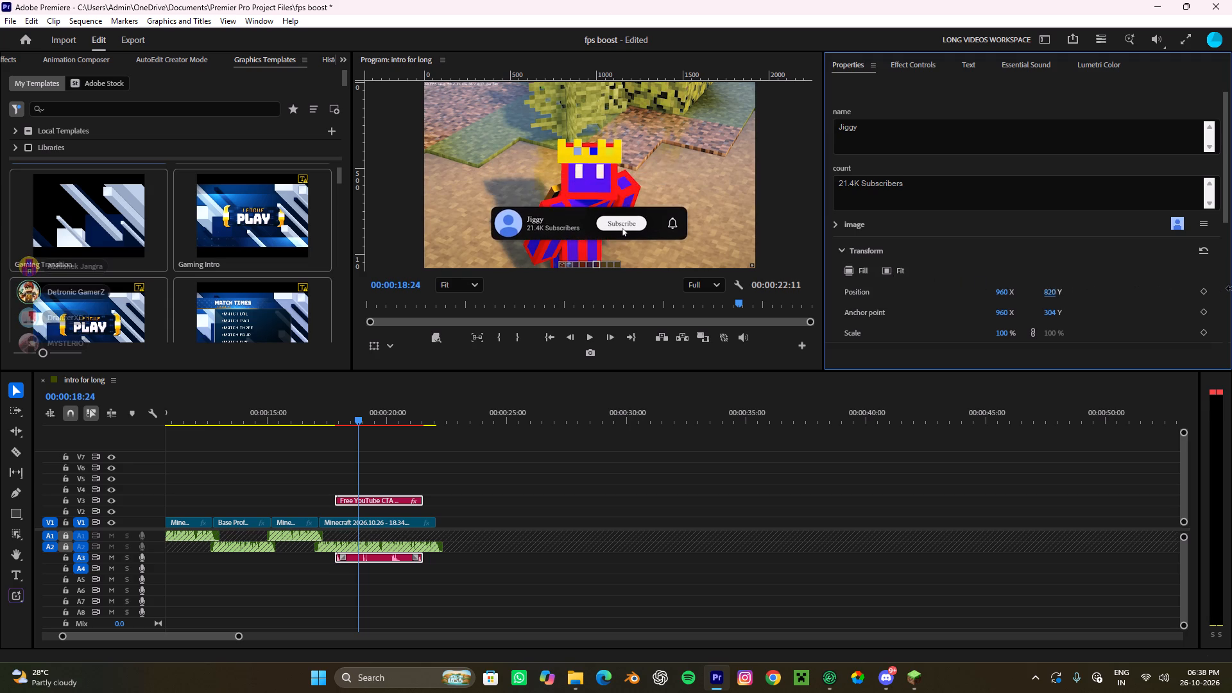
pyautogui.moveTo(1231, 288); pyautogui.dragTo(1231, 277)
pyautogui.moveTo(1050, 295); pyautogui.dragTo(1065, 296)
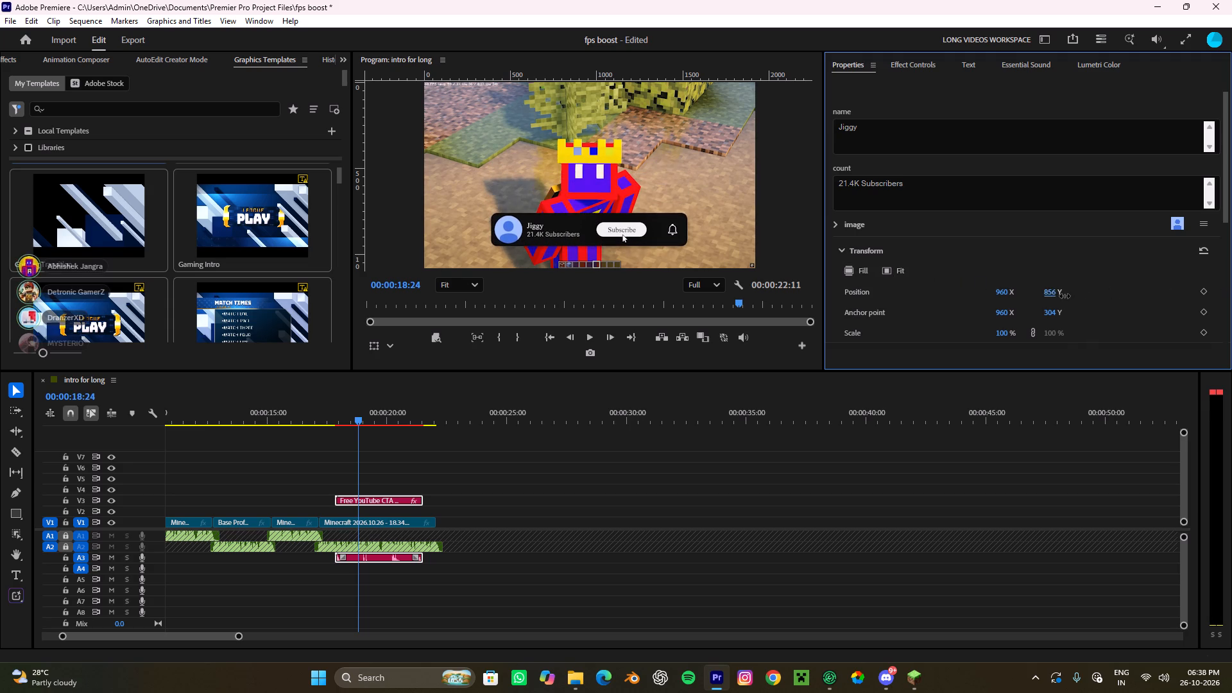
pyautogui.moveTo(1065, 296); pyautogui.dragTo(1084, 293)
pyautogui.scroll(-2, 973, 321)
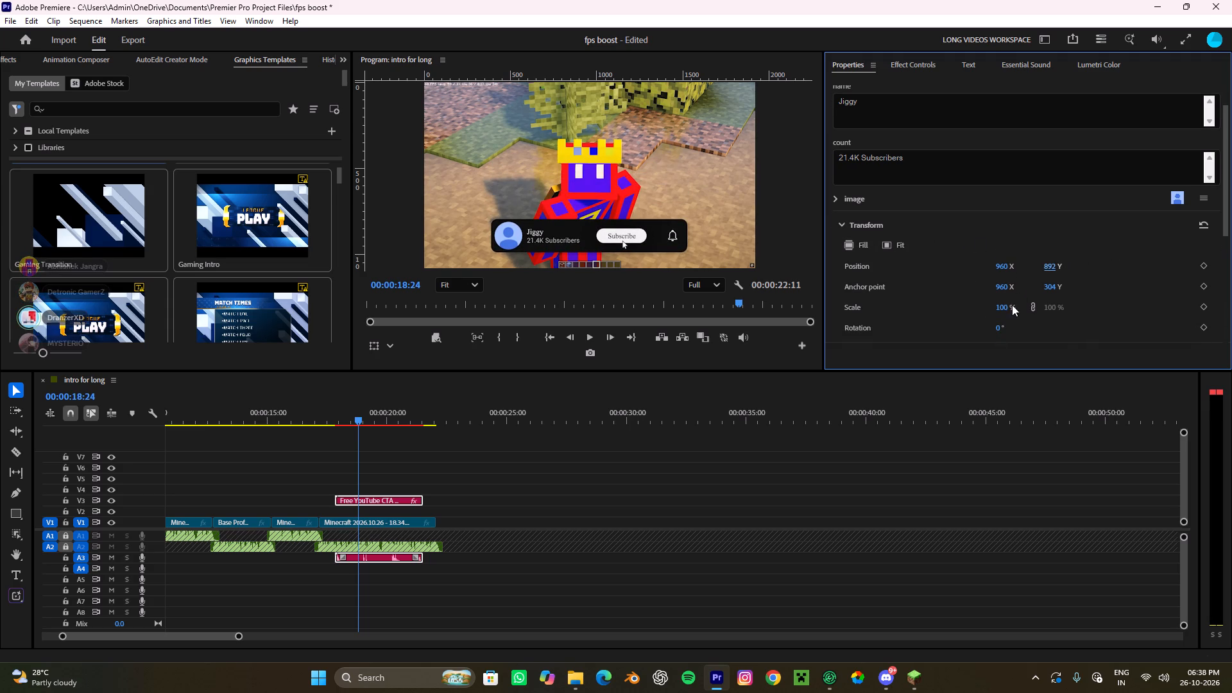
pyautogui.moveTo(1005, 307); pyautogui.dragTo(1000, 314)
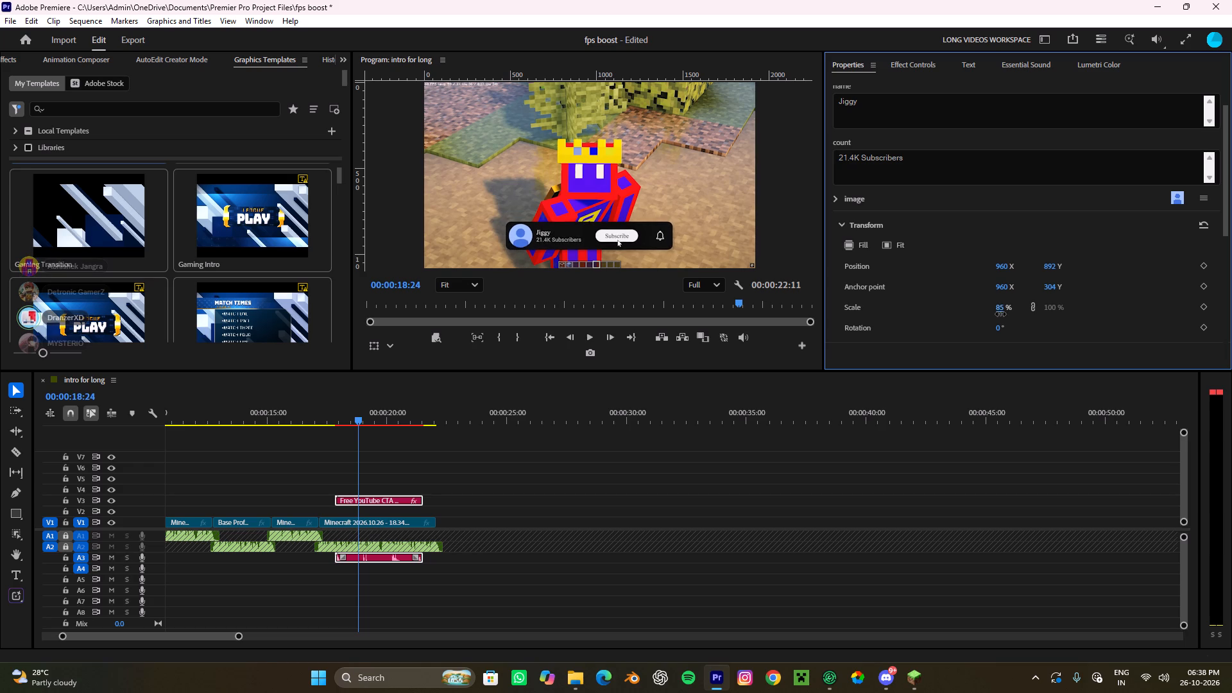
pyautogui.moveTo(1000, 314); pyautogui.dragTo(1005, 314)
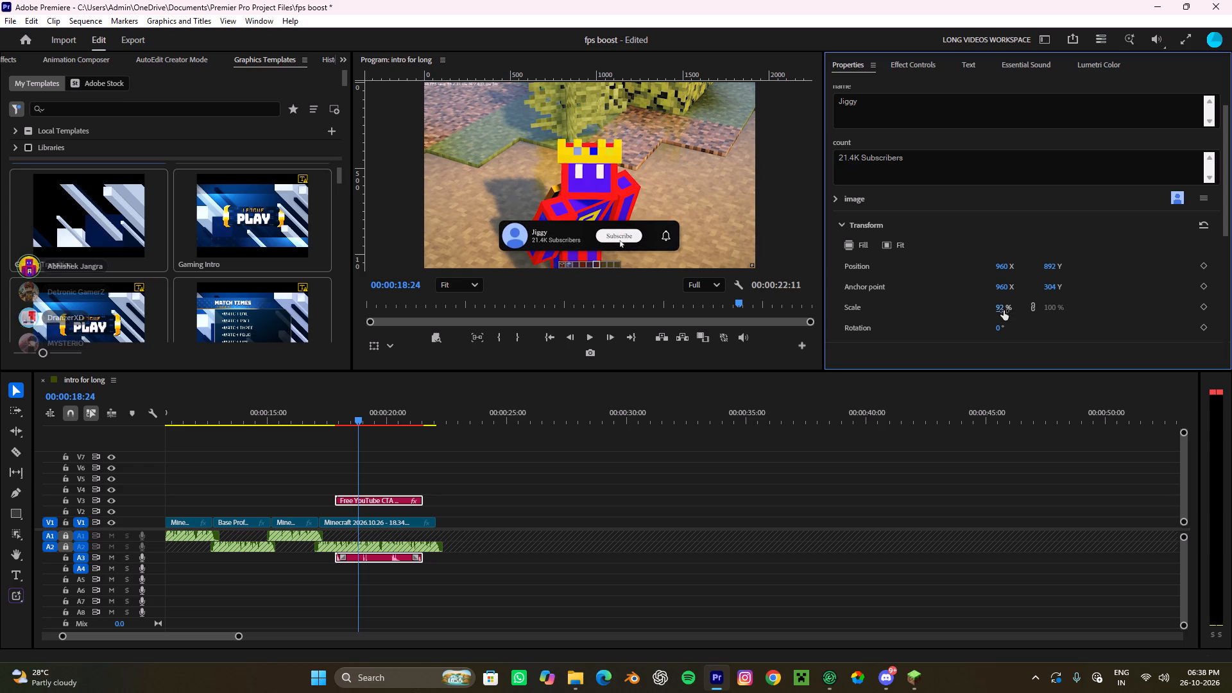
# Change the subscriber count text of the YouTube CTA graphic on V3 to 30.7K Subscribers.
pyautogui.click(474, 479)
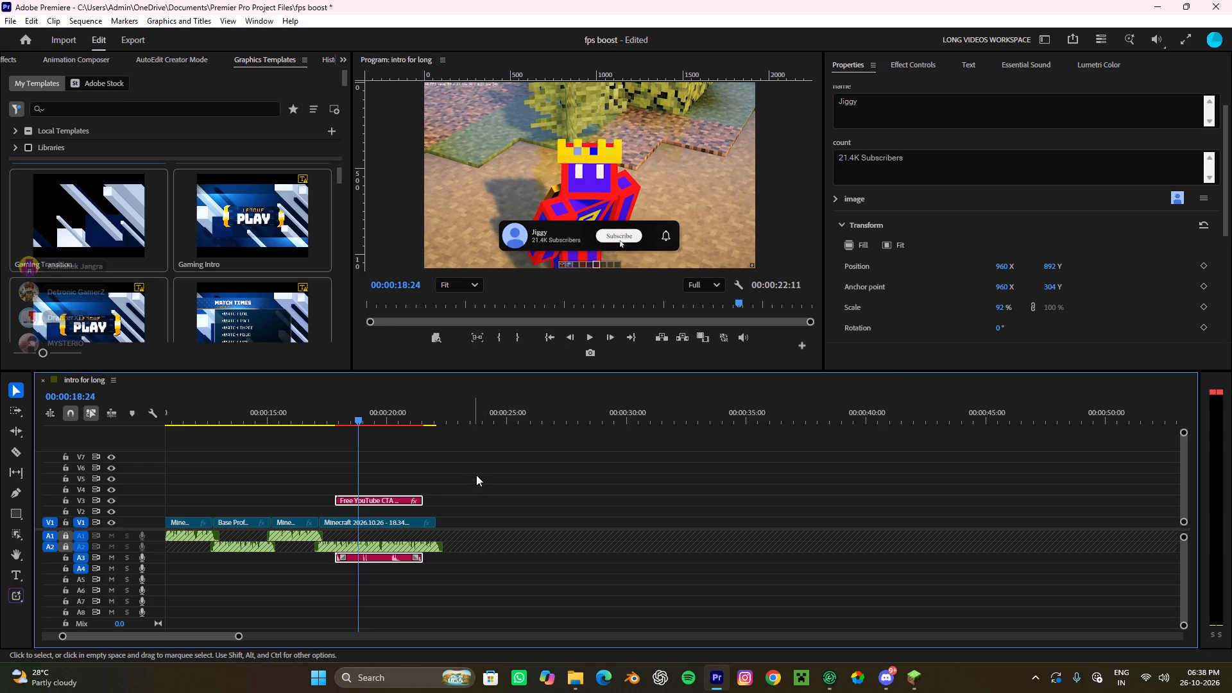
pyautogui.moveTo(476, 475); pyautogui.dragTo(408, 499)
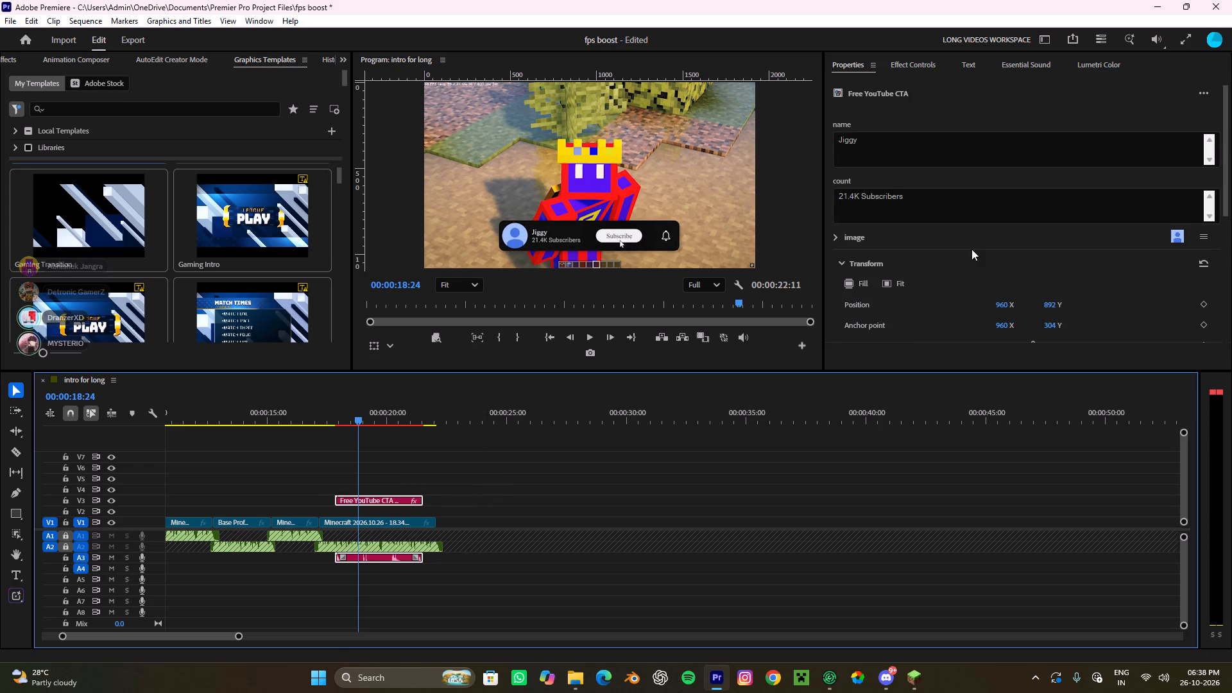
pyautogui.scroll(-3, 912, 300)
pyautogui.scroll(4, 912, 294)
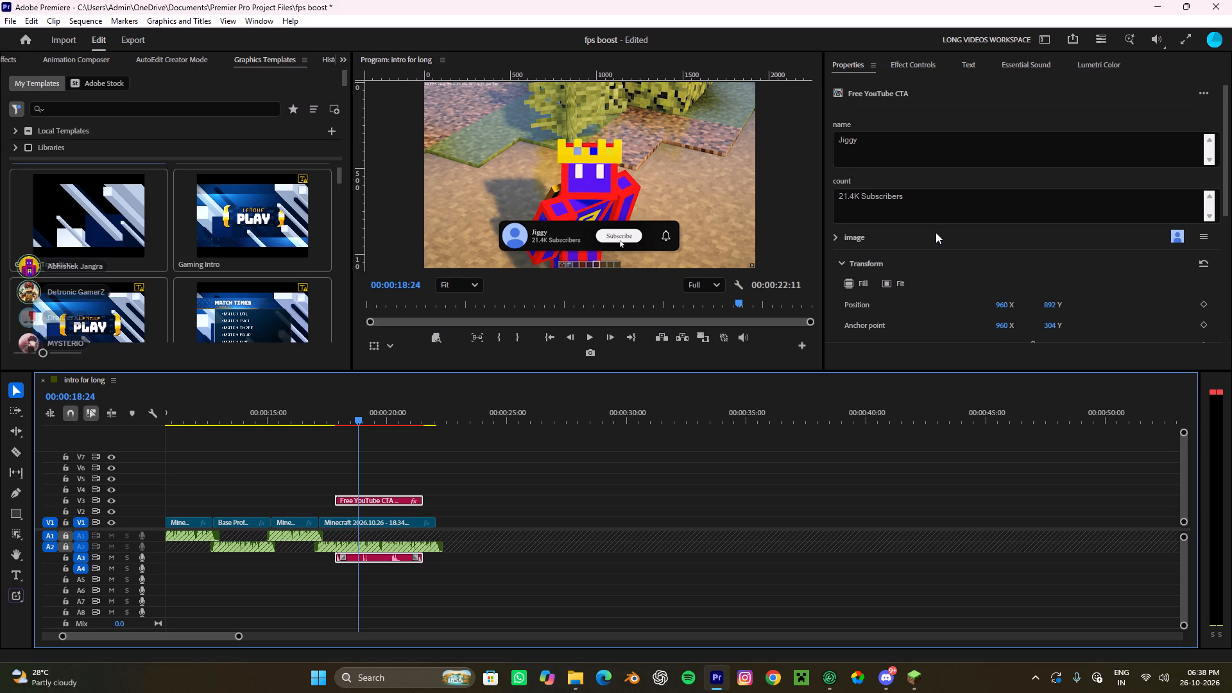
pyautogui.click(857, 196)
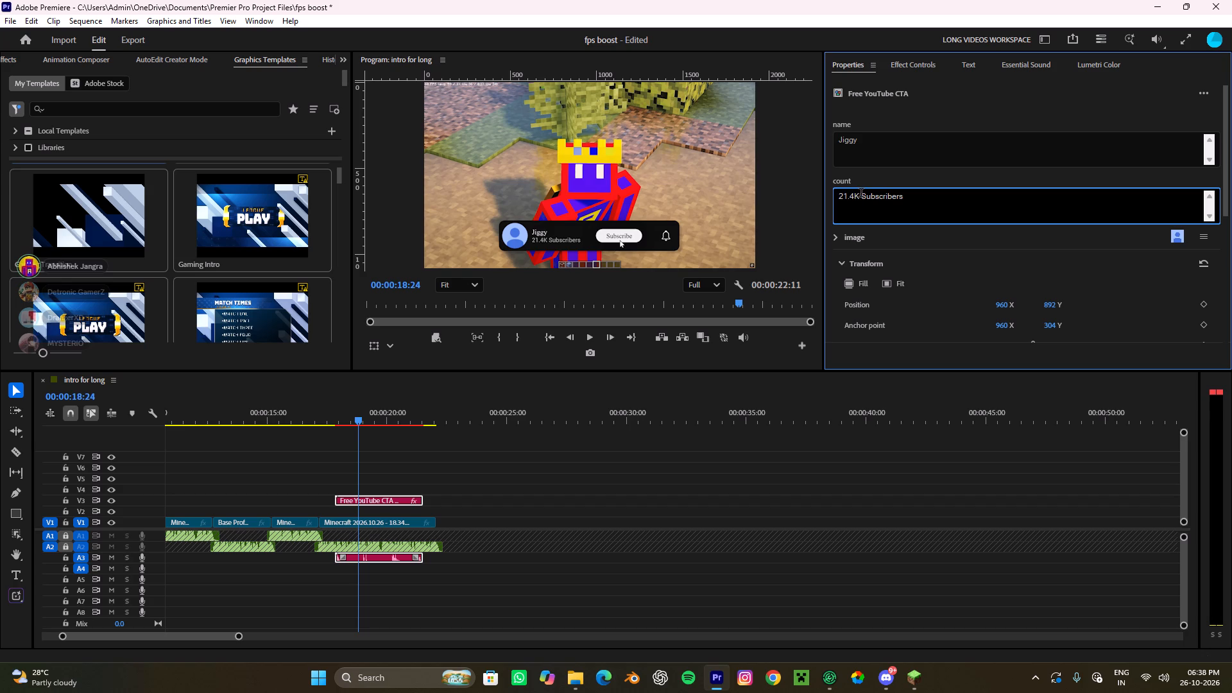
pyautogui.click(855, 194)
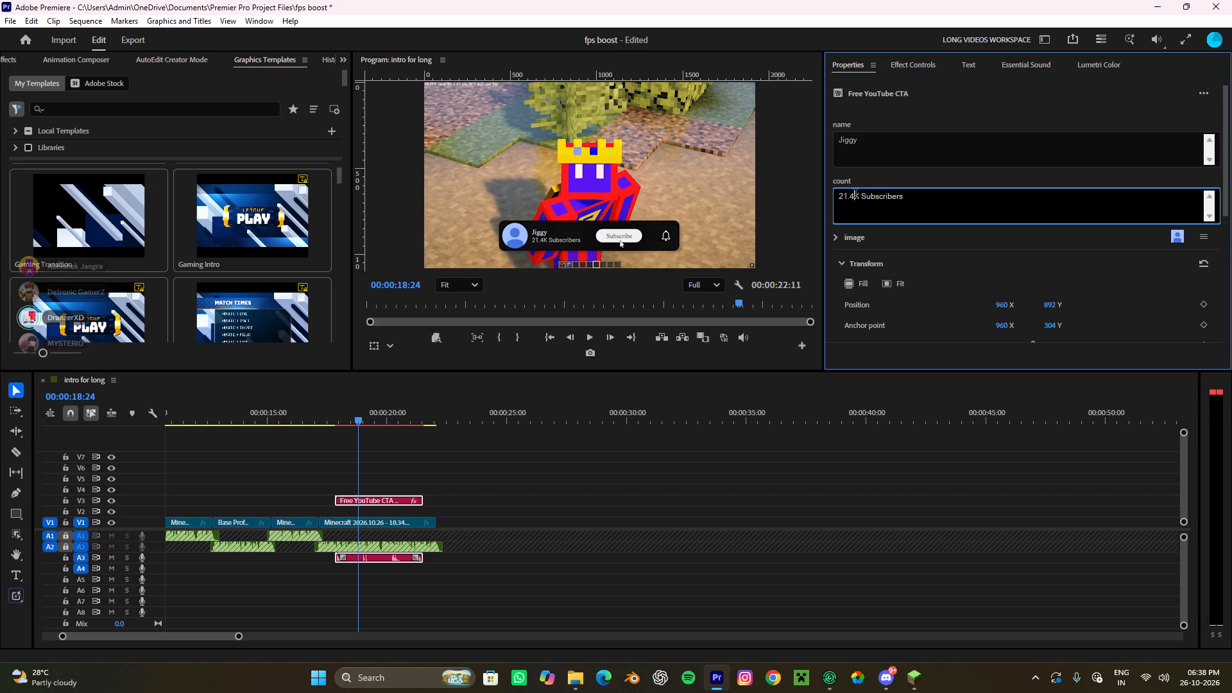
pyautogui.press('BackSpace')
pyautogui.press('BackSpace')
pyautogui.press('BackSpace')
pyautogui.press('BackSpace')
pyautogui.press('BackSpace')
pyautogui.press('BackSpace')
pyautogui.press('BackSpace')
pyautogui.press('BackSpace')
pyautogui.press('BackSpace')
pyautogui.write('30/')
pyautogui.press('BackSpace')
pyautogui.write('.7')
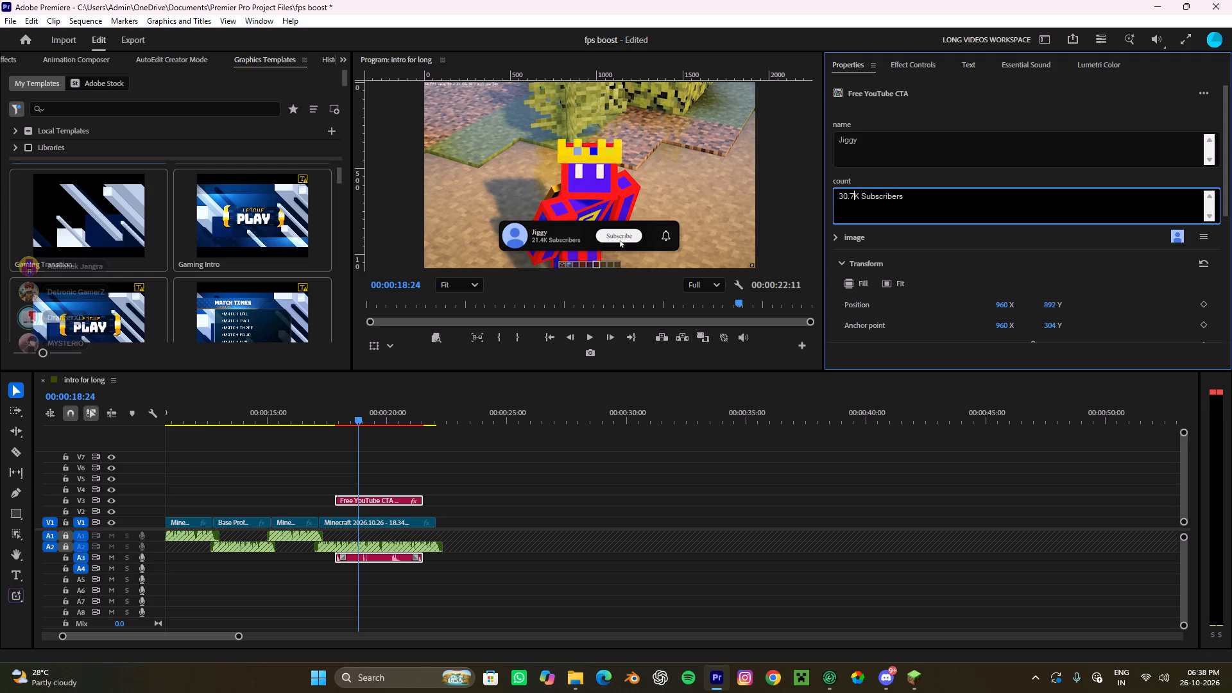
pyautogui.click(975, 174)
# Replace the name text in the YouTube CTA graphic with the channel owner's full name.
pyautogui.click(894, 123)
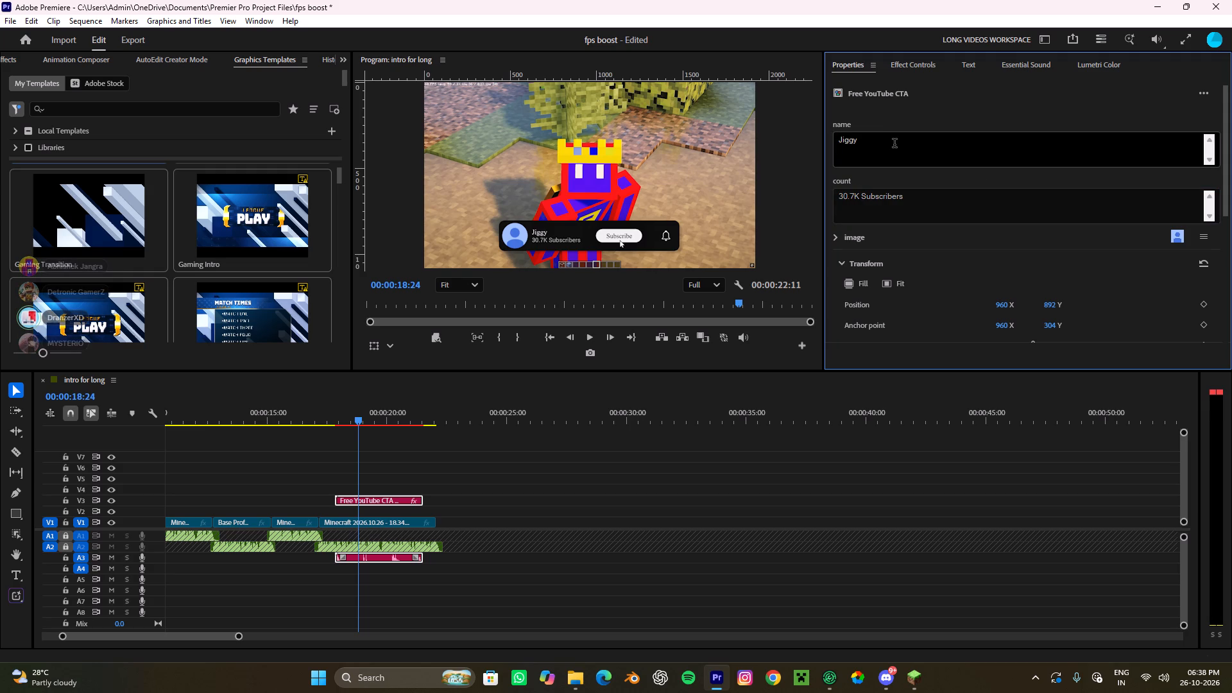
pyautogui.click(894, 144)
pyautogui.moveTo(894, 144); pyautogui.dragTo(689, 133)
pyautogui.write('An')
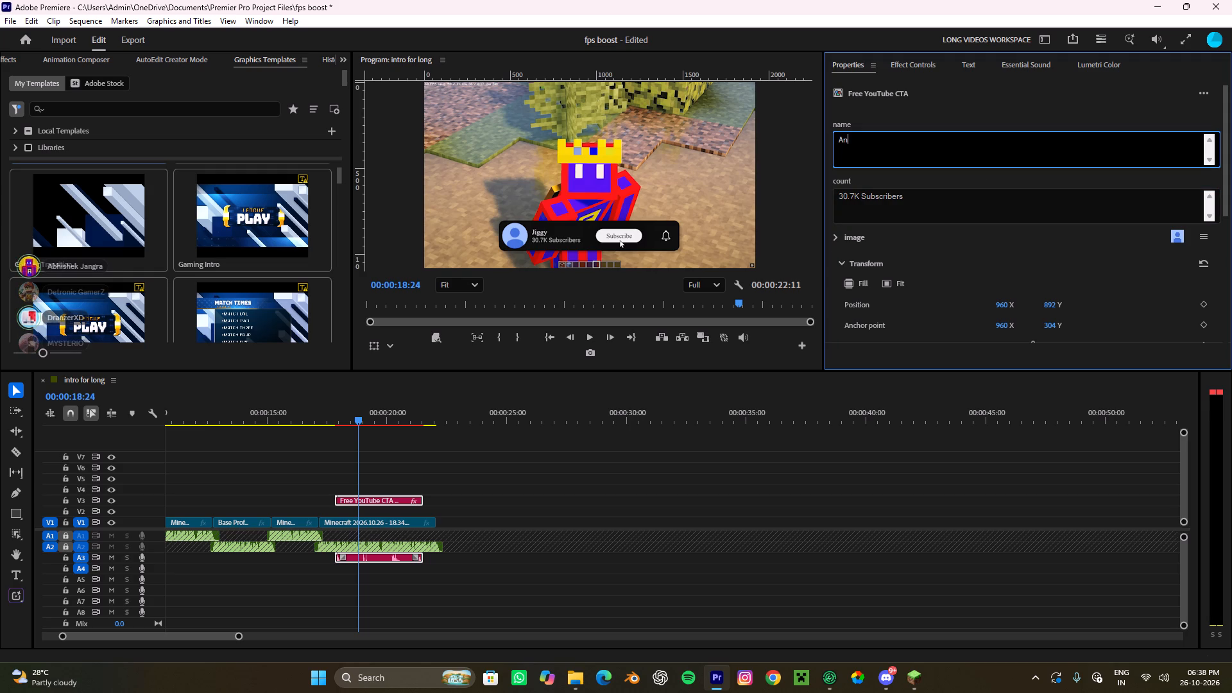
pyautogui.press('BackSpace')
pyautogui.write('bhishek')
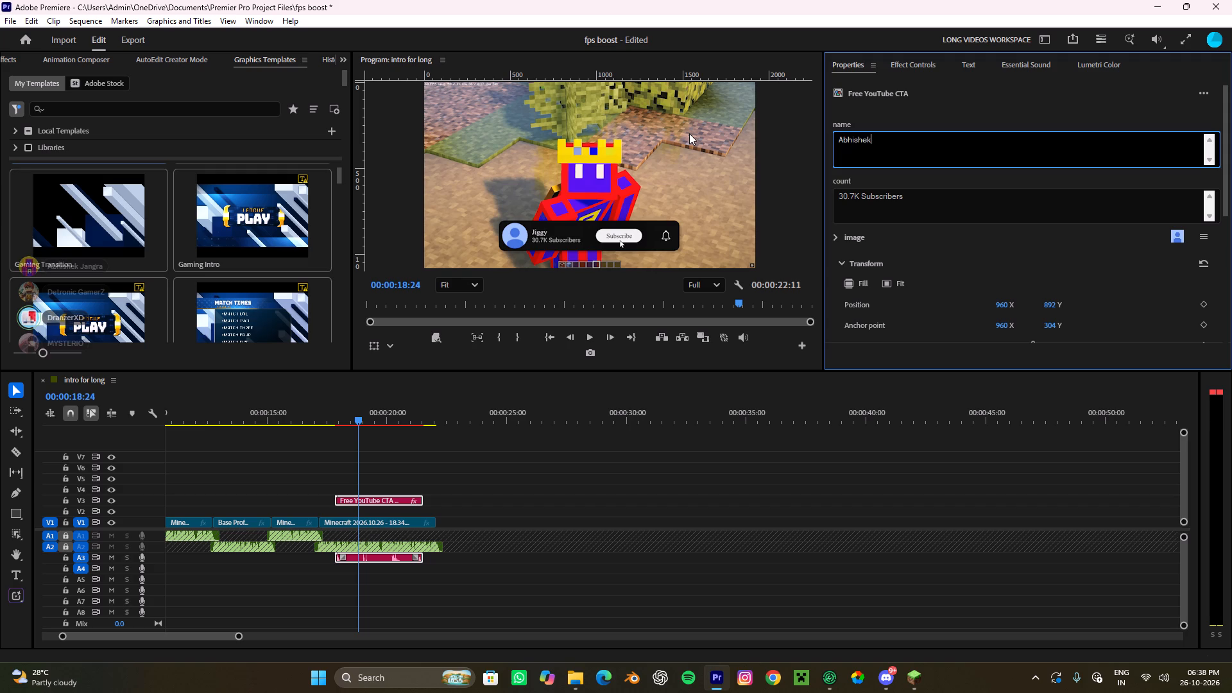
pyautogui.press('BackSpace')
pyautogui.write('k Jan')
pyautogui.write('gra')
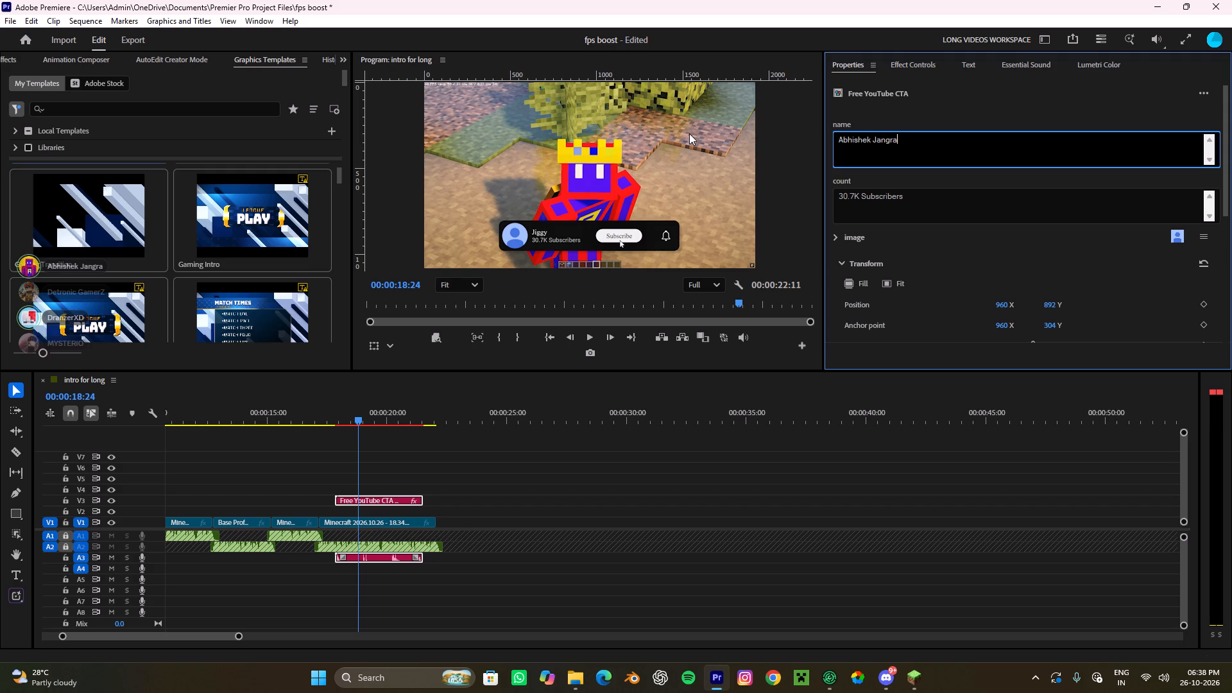
pyautogui.click(902, 179)
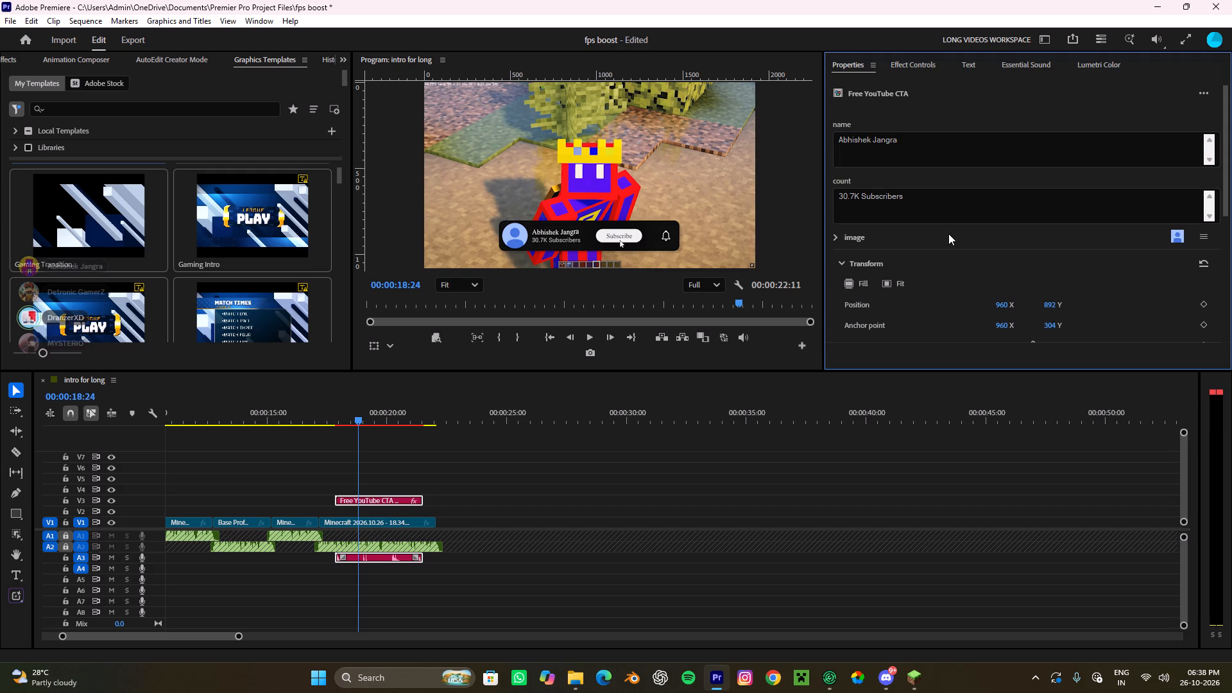
# Replace the CTA graphic's placeholder avatar with the channels4_profile image from the Pictures folder in File Explorer.
pyautogui.scroll(-4, 967, 289)
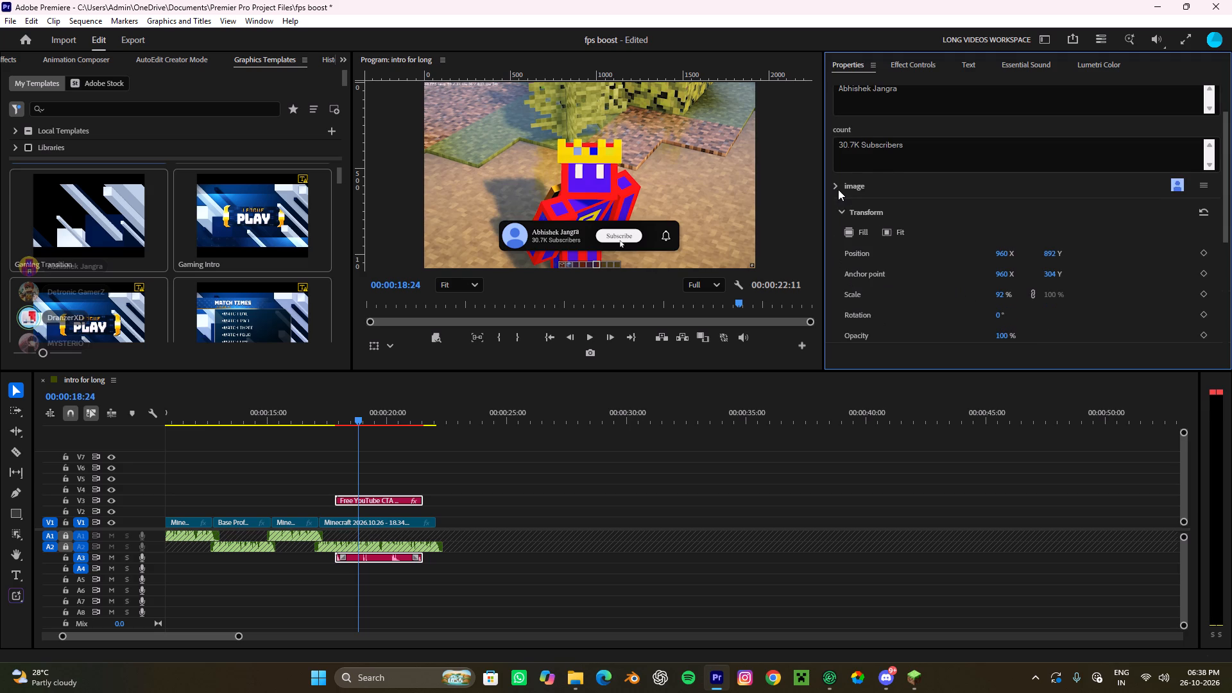
pyautogui.click(838, 189)
pyautogui.scroll(-9, 971, 275)
pyautogui.scroll(1, 932, 234)
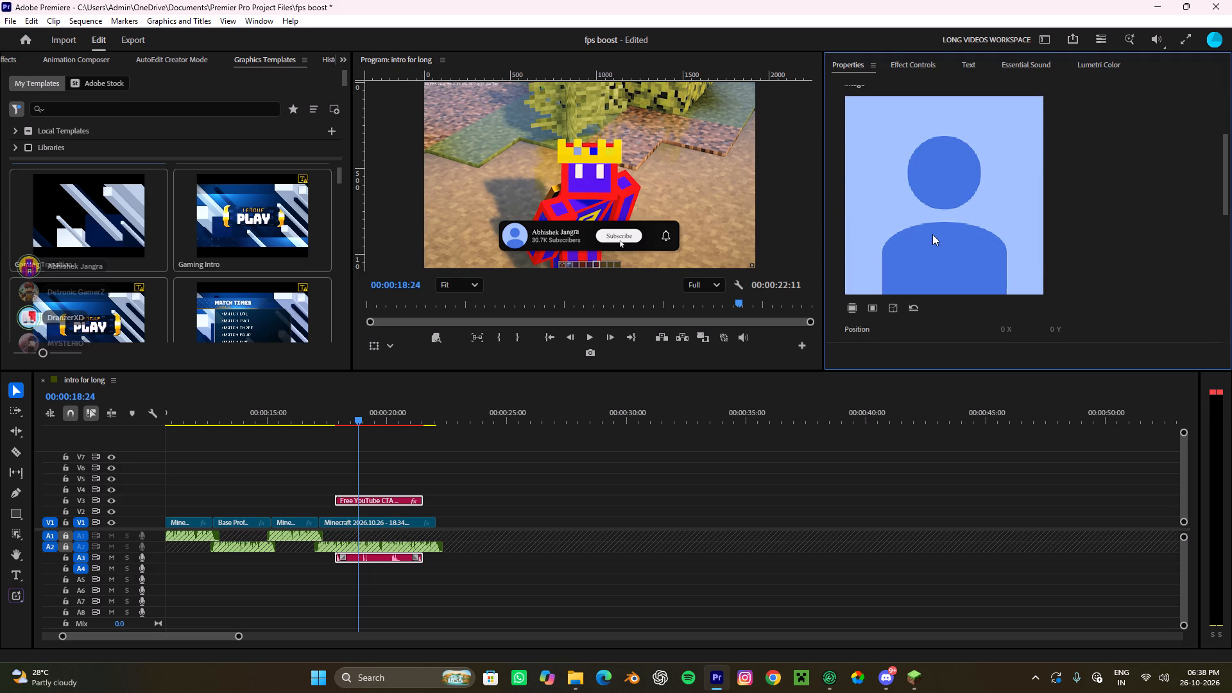
pyautogui.scroll(4, 932, 234)
pyautogui.scroll(-2, 981, 253)
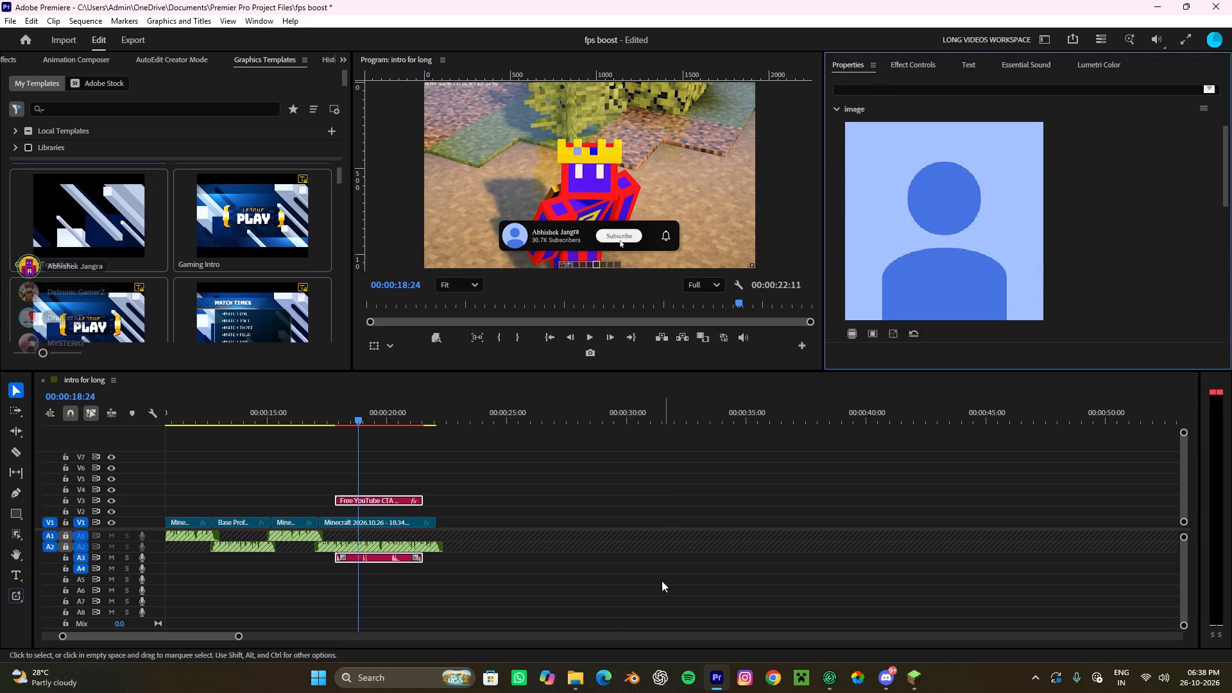
pyautogui.click(579, 673)
pyautogui.scroll(4, 338, 287)
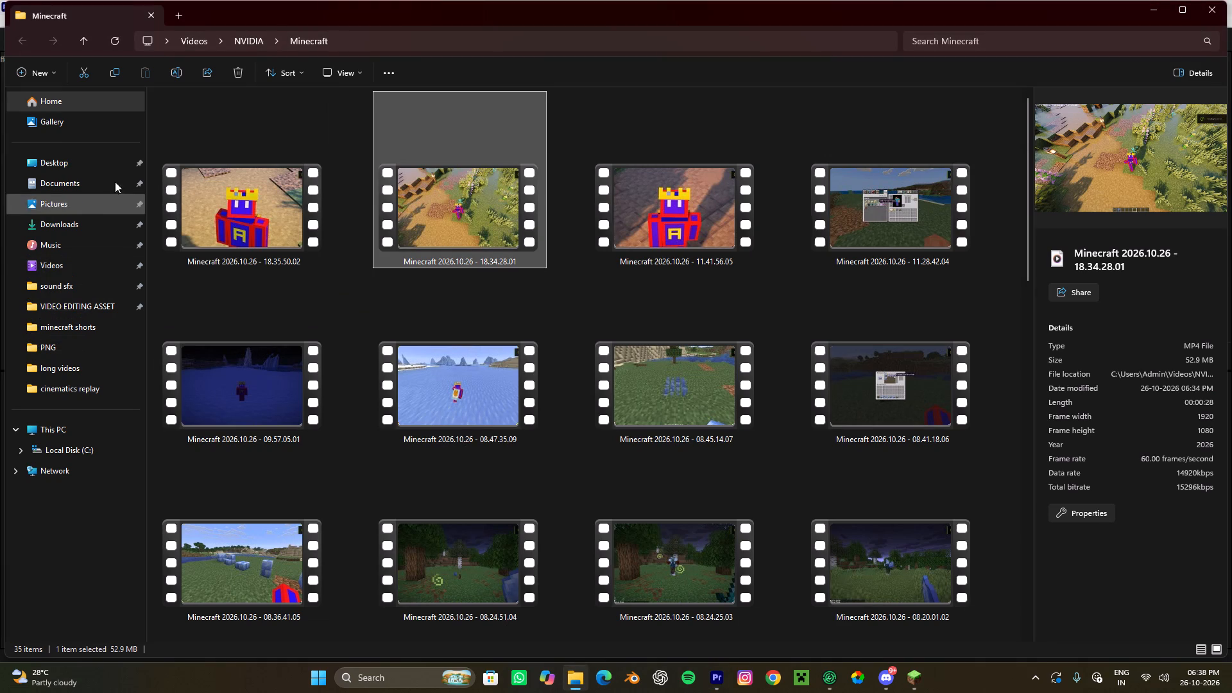
pyautogui.click(81, 203)
pyautogui.moveTo(623, 227); pyautogui.dragTo(758, 462)
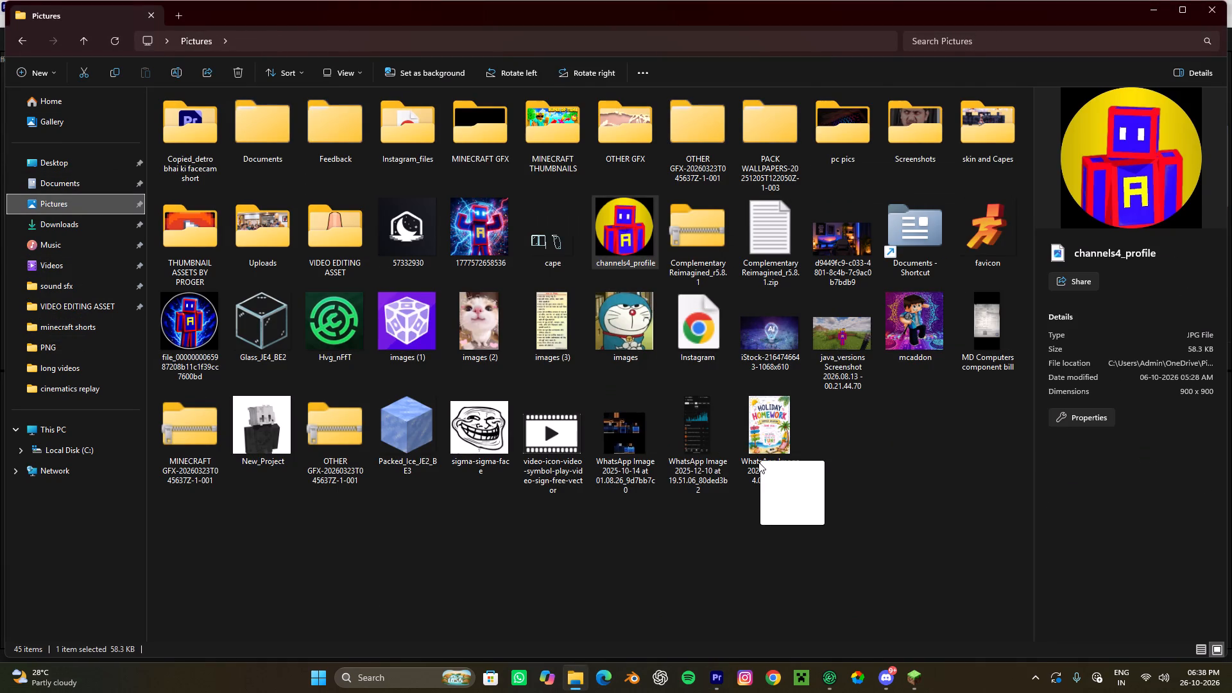
pyautogui.moveTo(758, 462); pyautogui.dragTo(715, 628)
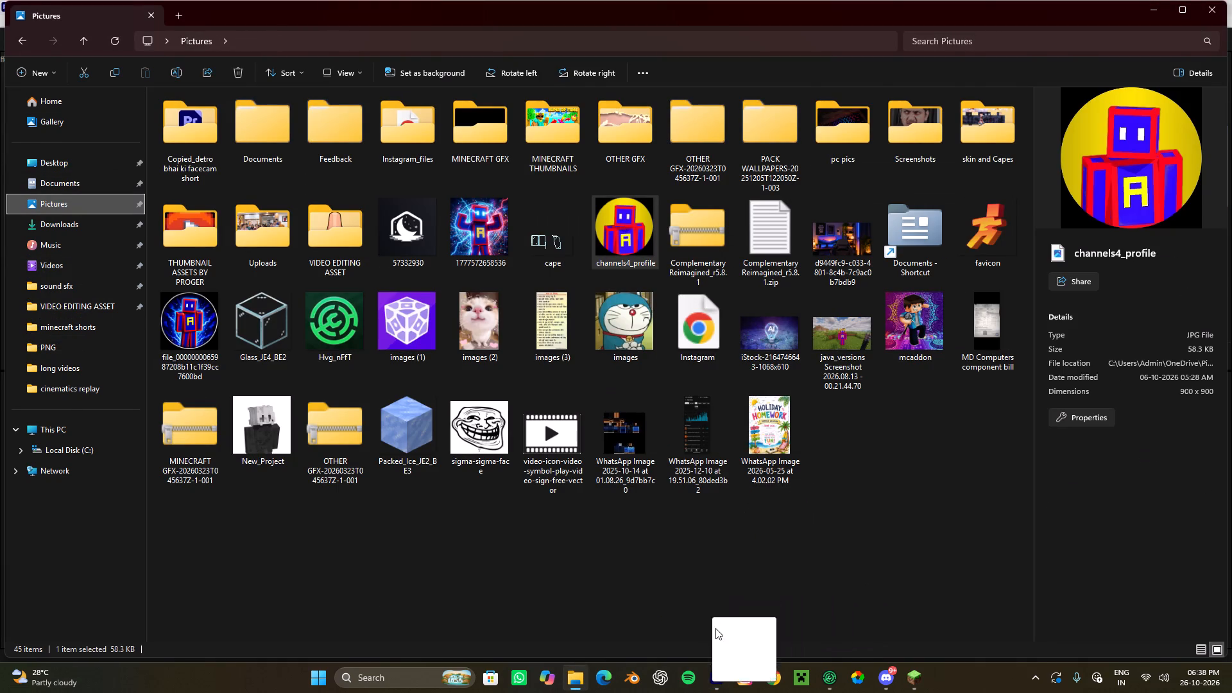
pyautogui.moveTo(715, 628); pyautogui.dragTo(918, 232)
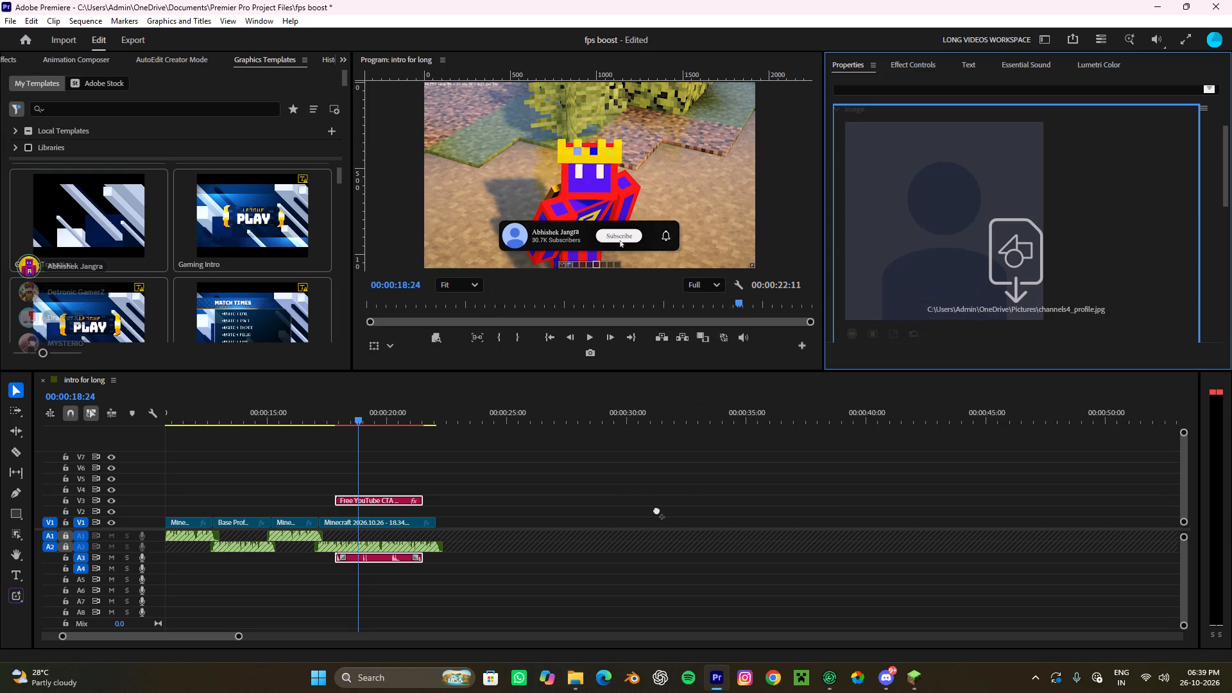
# Scrub back through the sequence's opening to 00:00:01:20 and select the nested clip on V3 to inspect it.
pyautogui.keyDown('alt'); pyautogui.scroll(-4, 620, 518); pyautogui.keyUp('alt')
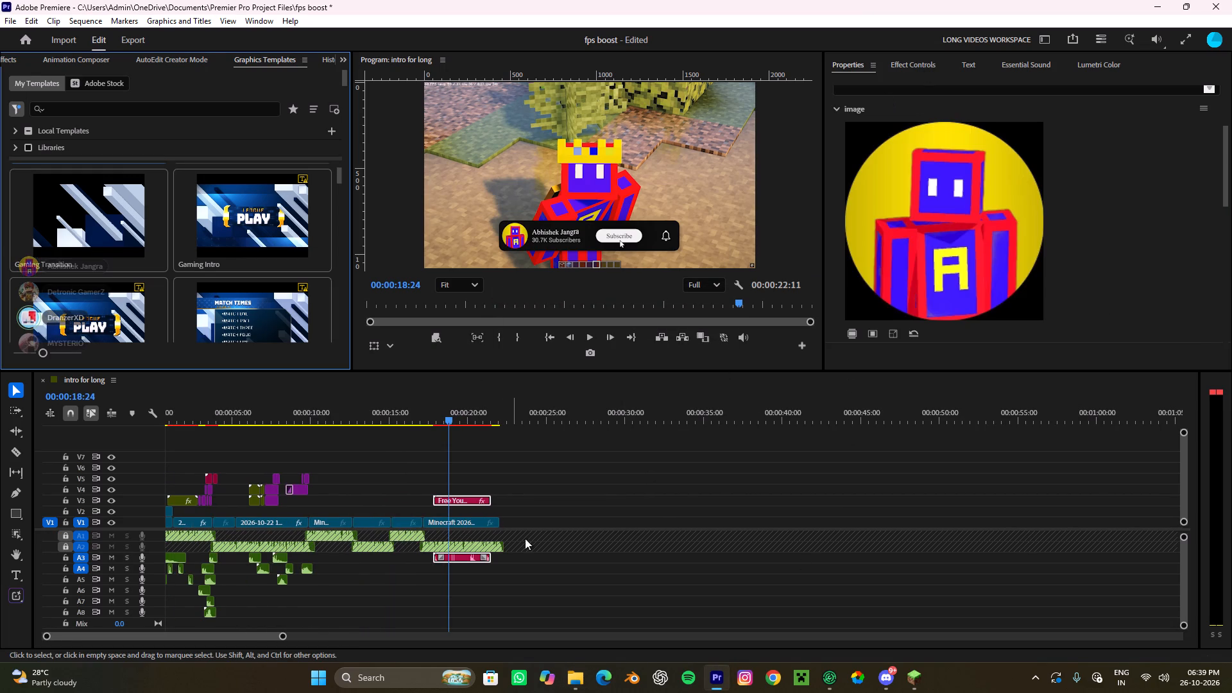
pyautogui.click(533, 540)
pyautogui.keyDown('alt'); pyautogui.scroll(4, 472, 524); pyautogui.keyUp('alt')
pyautogui.keyDown('alt'); pyautogui.scroll(-4, 472, 524); pyautogui.keyUp('alt')
pyautogui.moveTo(457, 423); pyautogui.dragTo(117, 447)
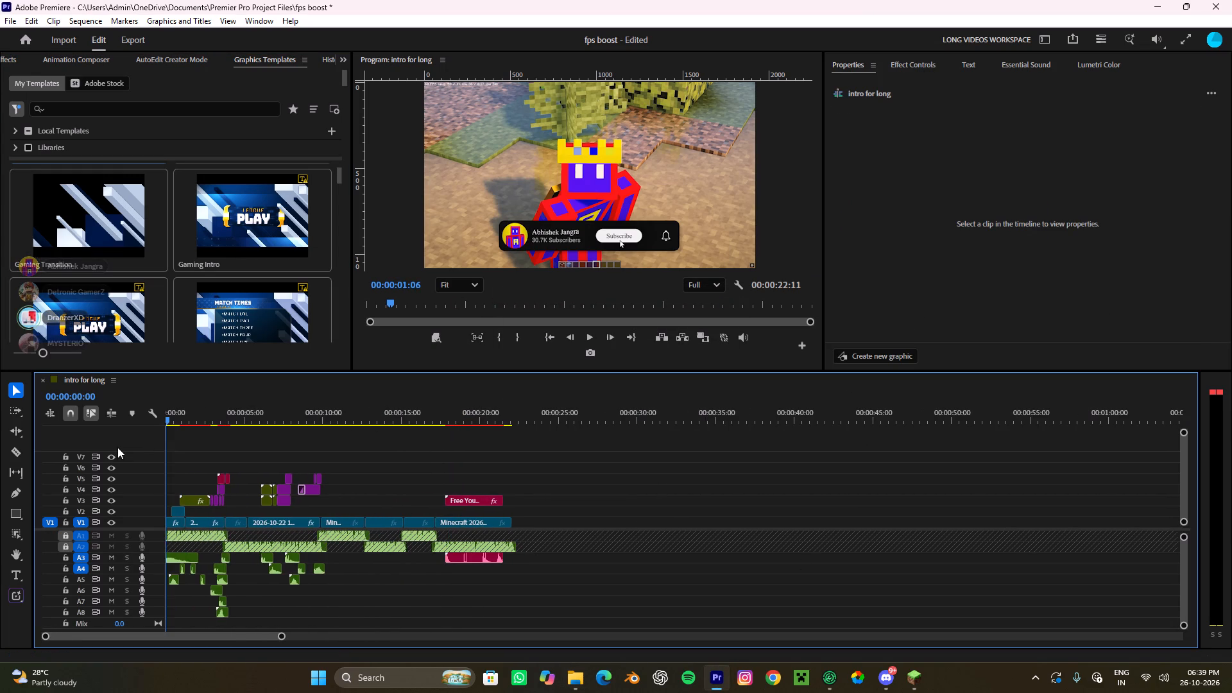
pyautogui.moveTo(117, 447); pyautogui.dragTo(194, 475)
pyautogui.keyDown('alt'); pyautogui.scroll(11, 195, 480); pyautogui.keyUp('alt')
pyautogui.scroll(4, 223, 501)
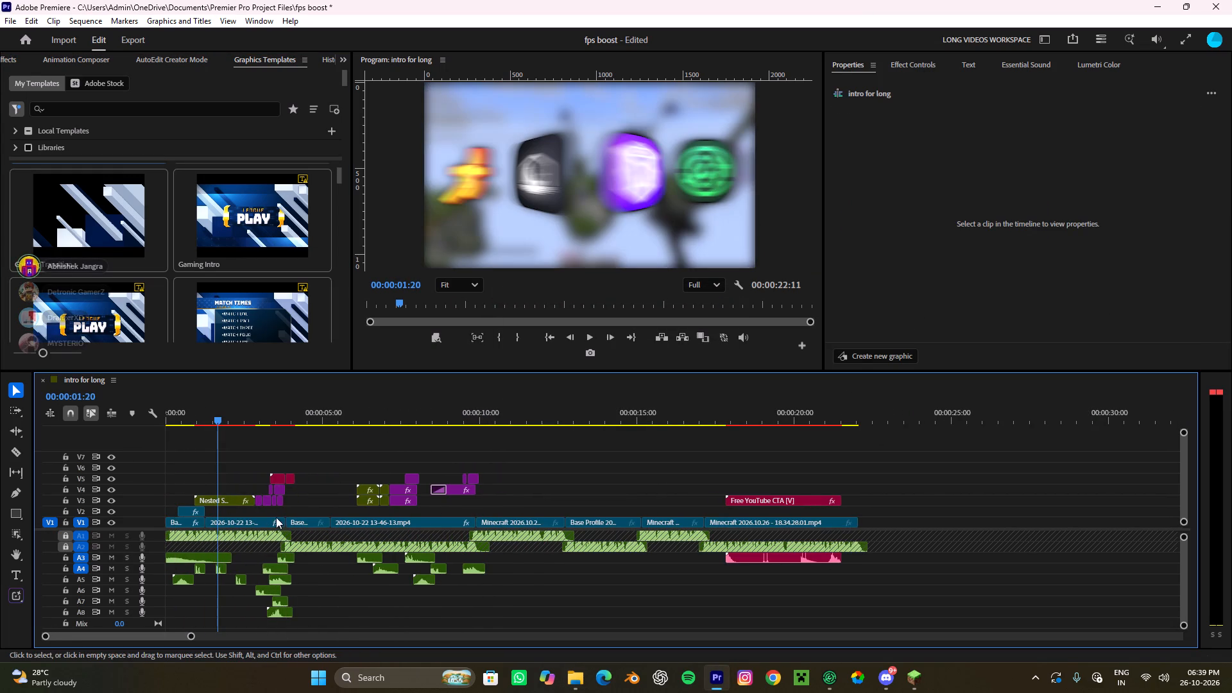
pyautogui.click(223, 497)
pyautogui.scroll(4, 240, 518)
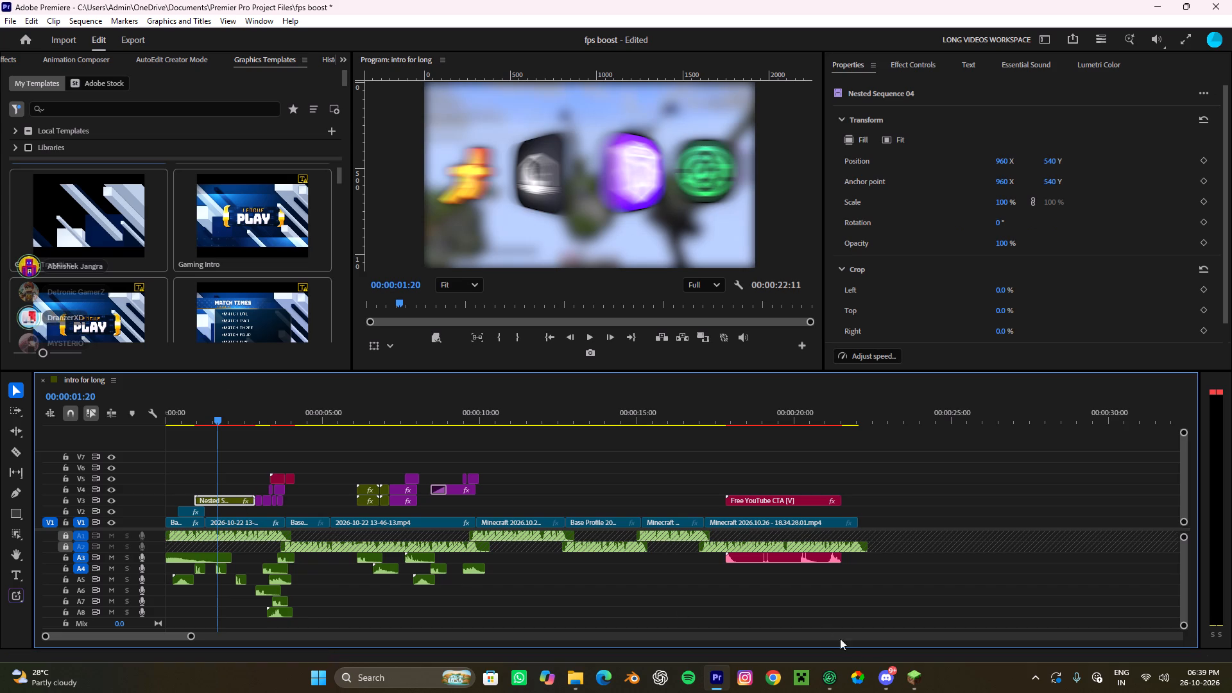
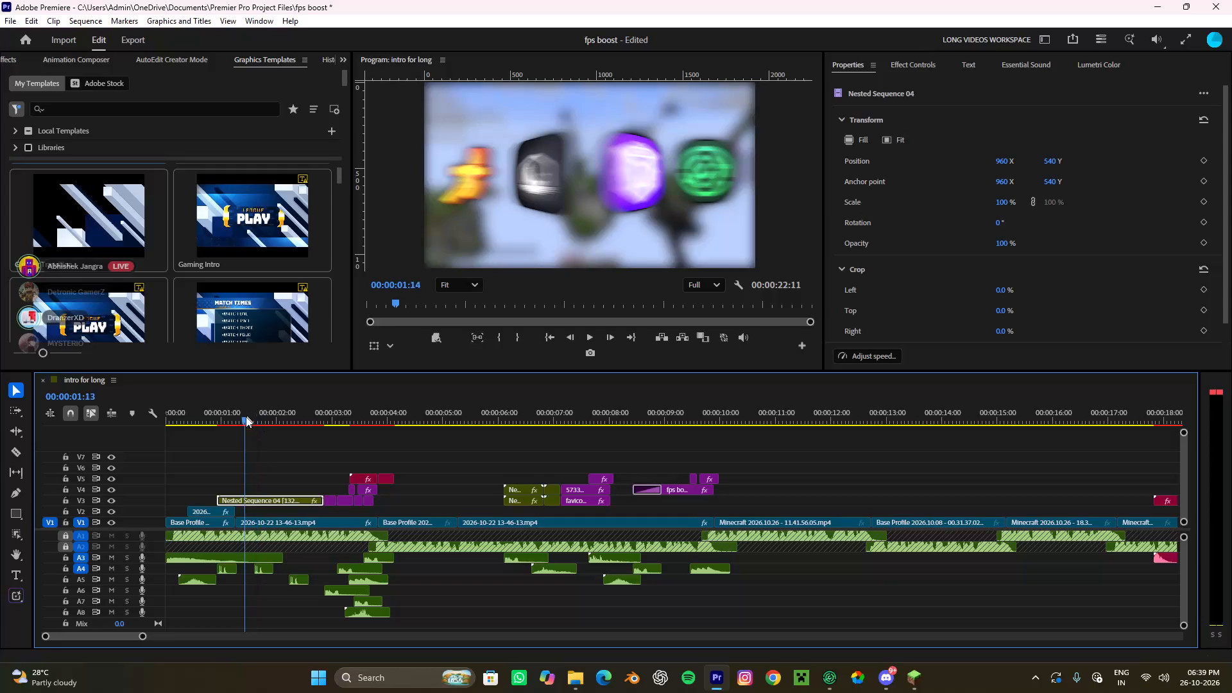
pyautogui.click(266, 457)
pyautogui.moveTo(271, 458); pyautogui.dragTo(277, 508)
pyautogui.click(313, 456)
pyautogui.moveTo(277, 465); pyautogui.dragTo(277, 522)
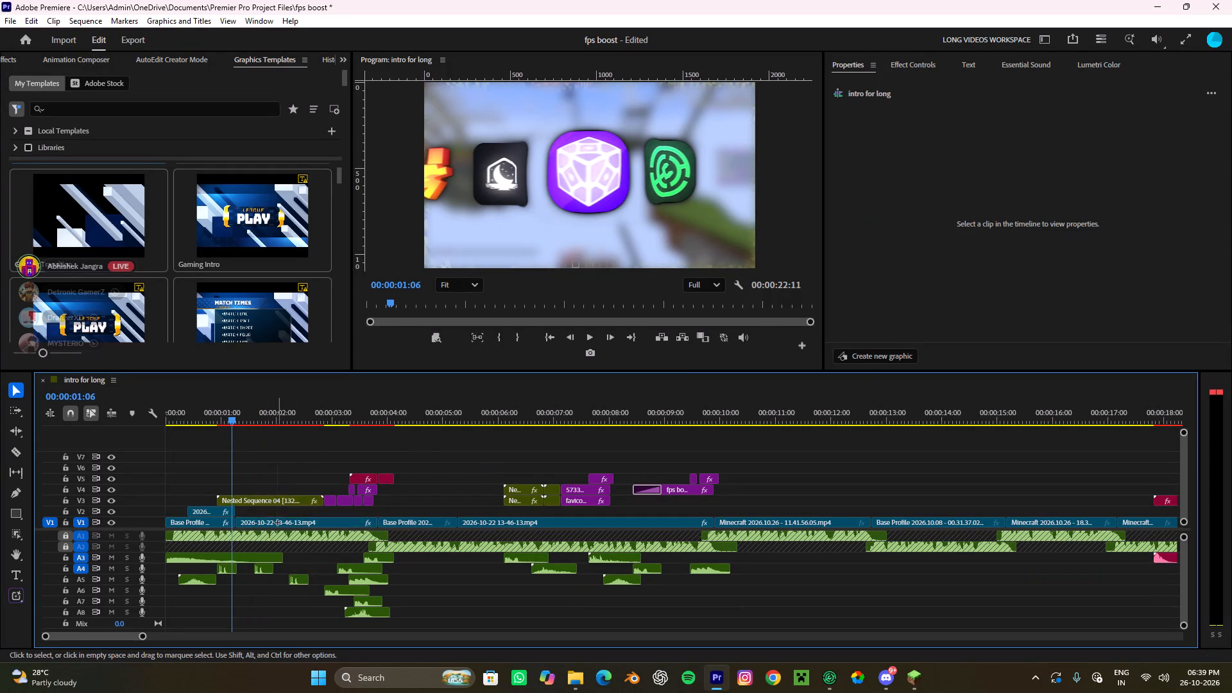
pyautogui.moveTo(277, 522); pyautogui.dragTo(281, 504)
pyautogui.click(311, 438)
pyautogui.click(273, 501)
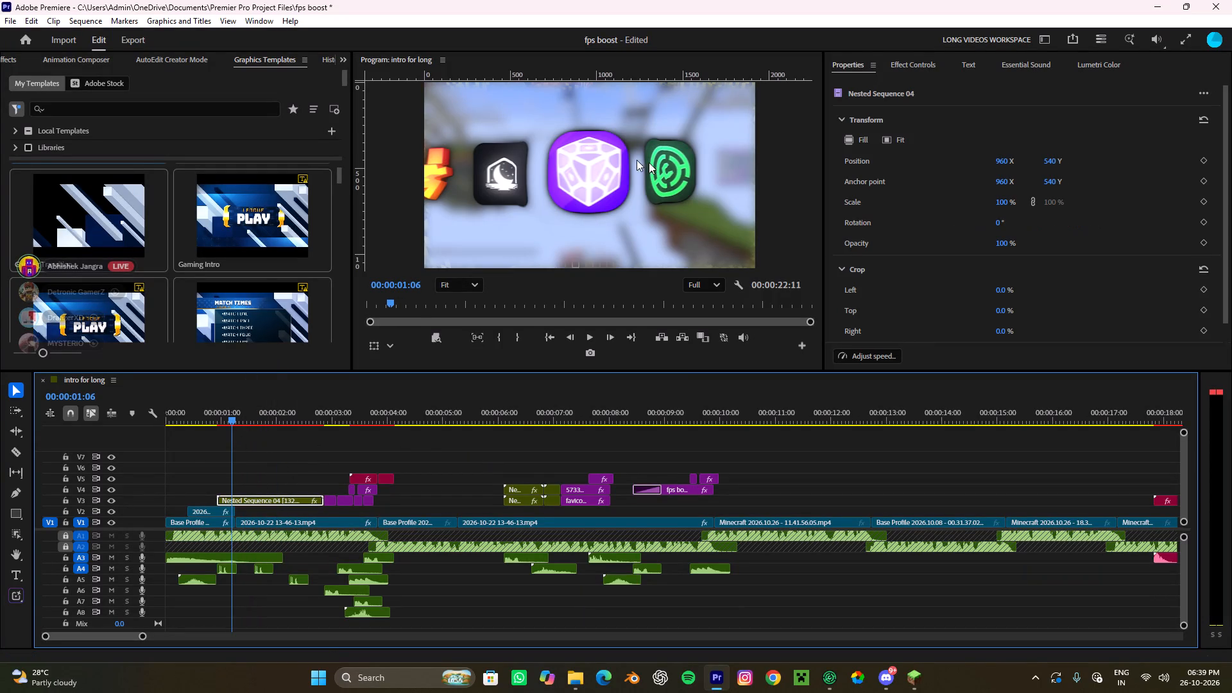
# Play and scrub through the logo carousel on V3 between about 00:00:00:27 and 00:00:02:23 to review its animation.
pyautogui.keyDown('alt'); pyautogui.scroll(12, 193, 472); pyautogui.keyUp('alt')
pyautogui.moveTo(335, 412); pyautogui.dragTo(281, 439)
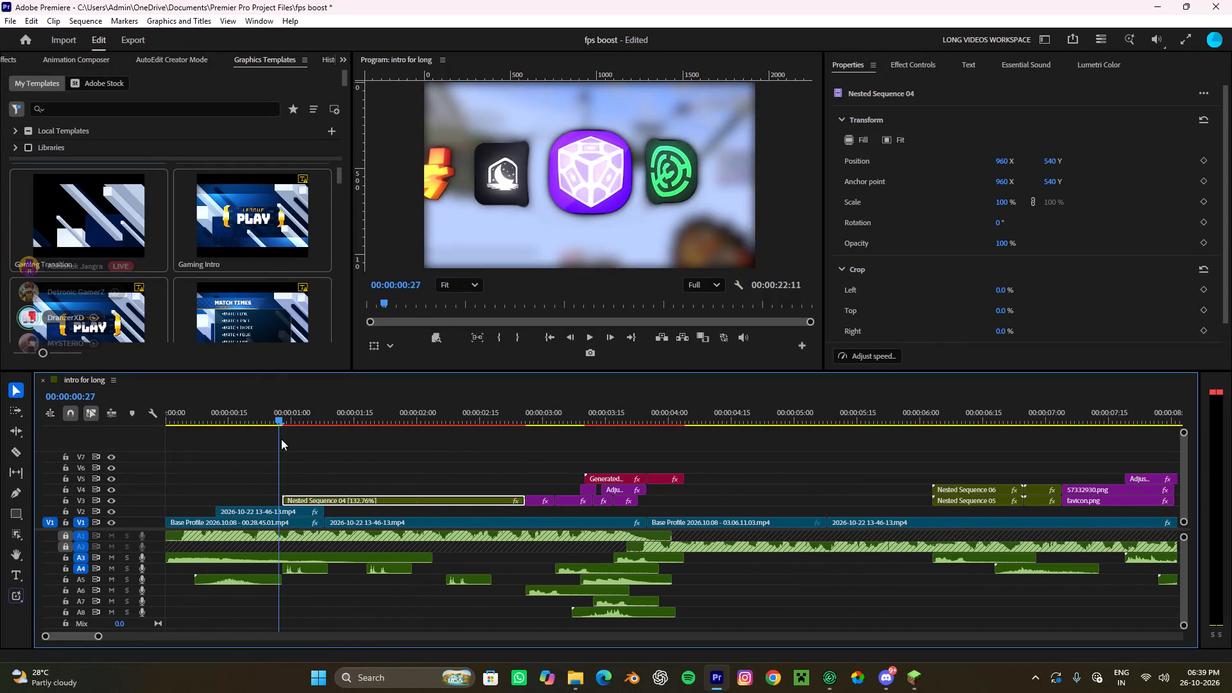
pyautogui.moveTo(281, 439); pyautogui.dragTo(281, 440)
pyautogui.click(370, 462)
pyautogui.keyDown('alt'); pyautogui.scroll(-9, 370, 462); pyautogui.keyUp('alt')
pyautogui.press('space')
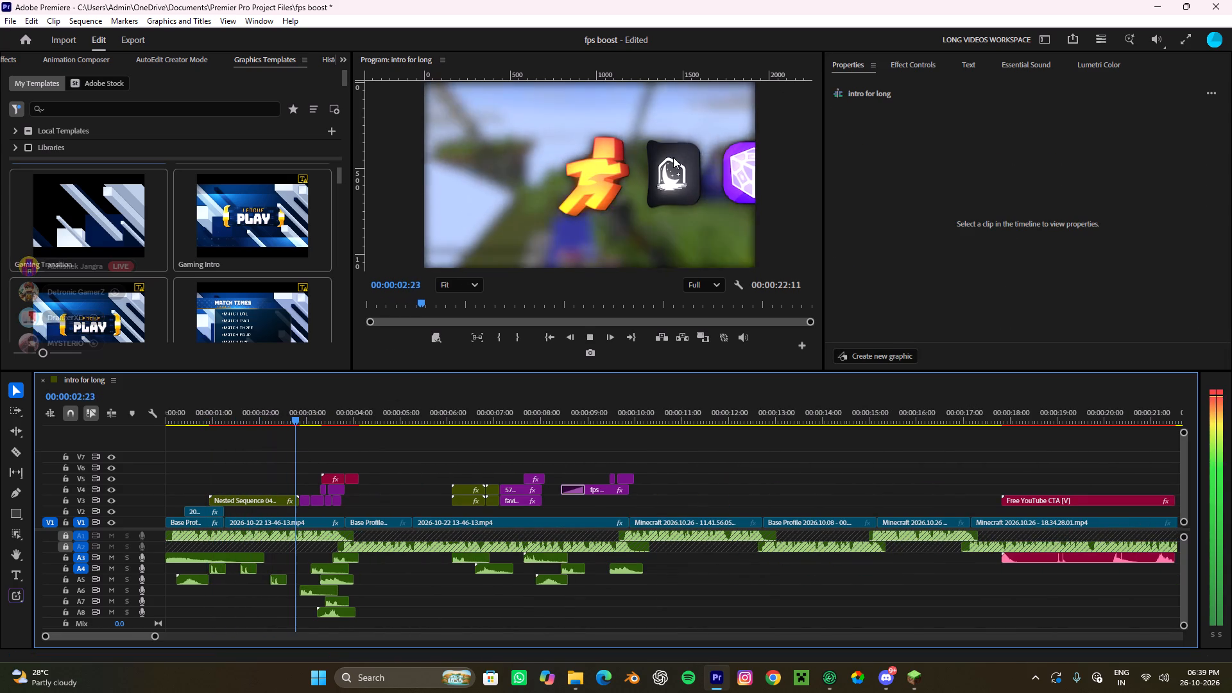
pyautogui.press('space')
pyautogui.click(251, 497)
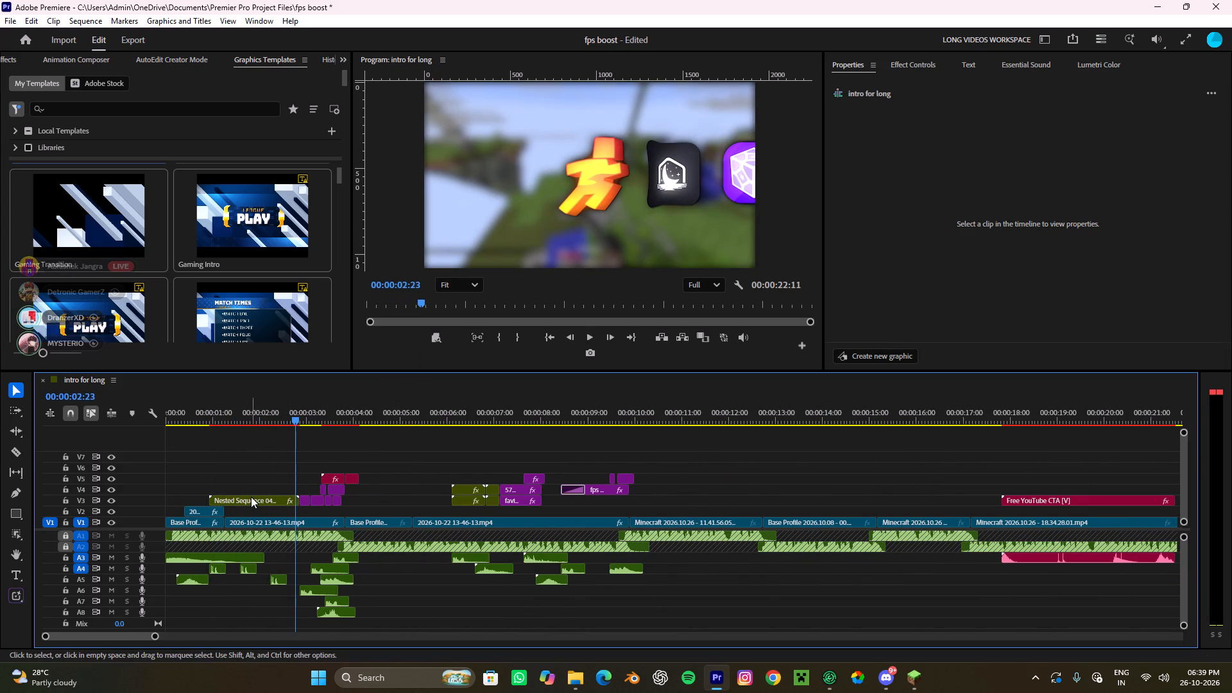
pyautogui.moveTo(305, 414); pyautogui.dragTo(264, 439)
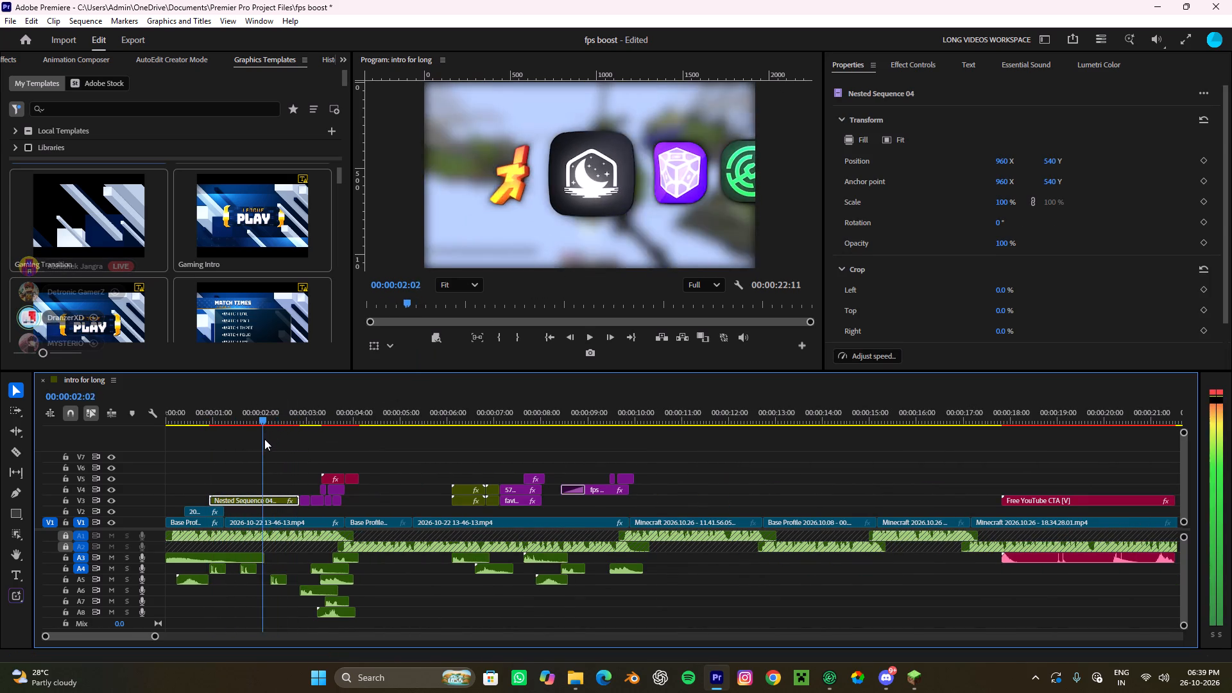
pyautogui.moveTo(264, 439); pyautogui.dragTo(212, 475)
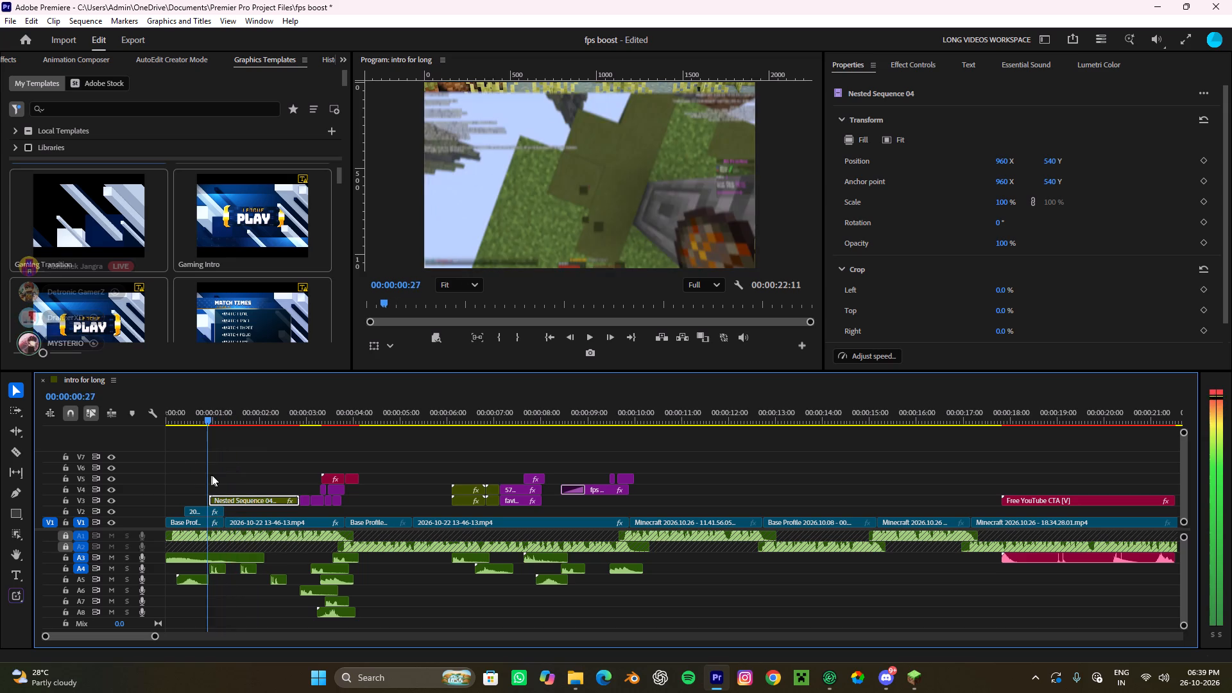
pyautogui.moveTo(212, 475); pyautogui.dragTo(217, 474)
# Open Nested Sequence 04 and the Nested Sequence 03 inside it to examine the four stacked logo image layers.
pyautogui.doubleClick(250, 499)
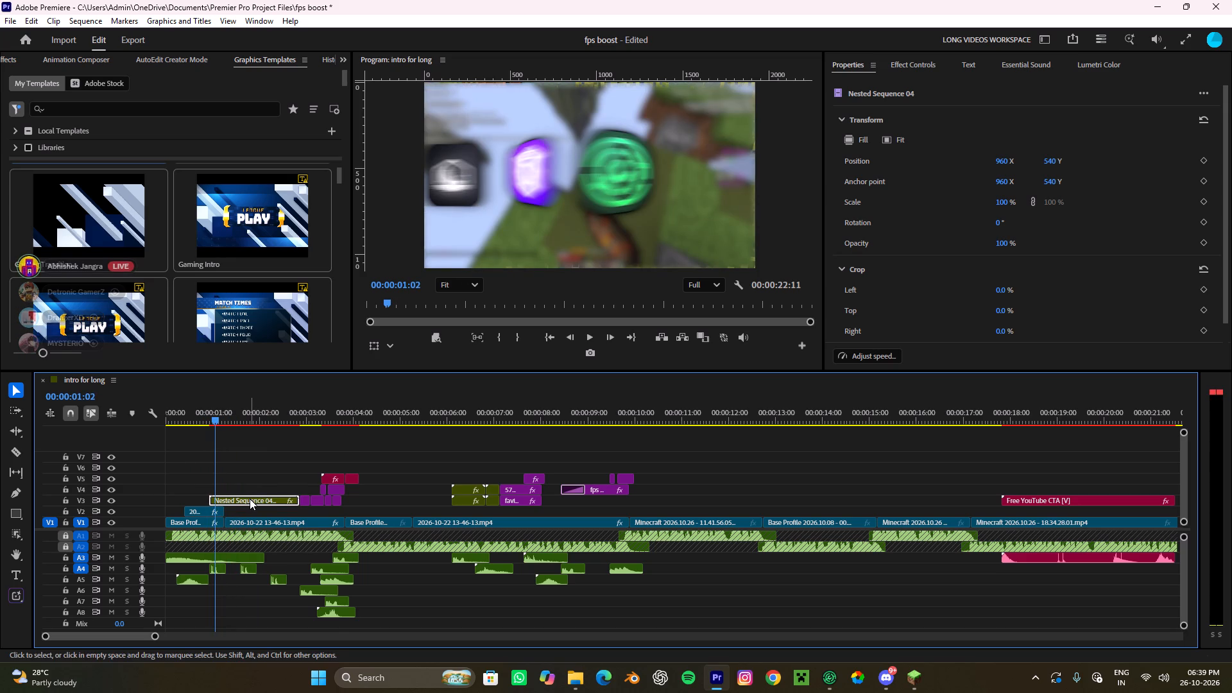
pyautogui.click(245, 459)
pyautogui.doubleClick(227, 479)
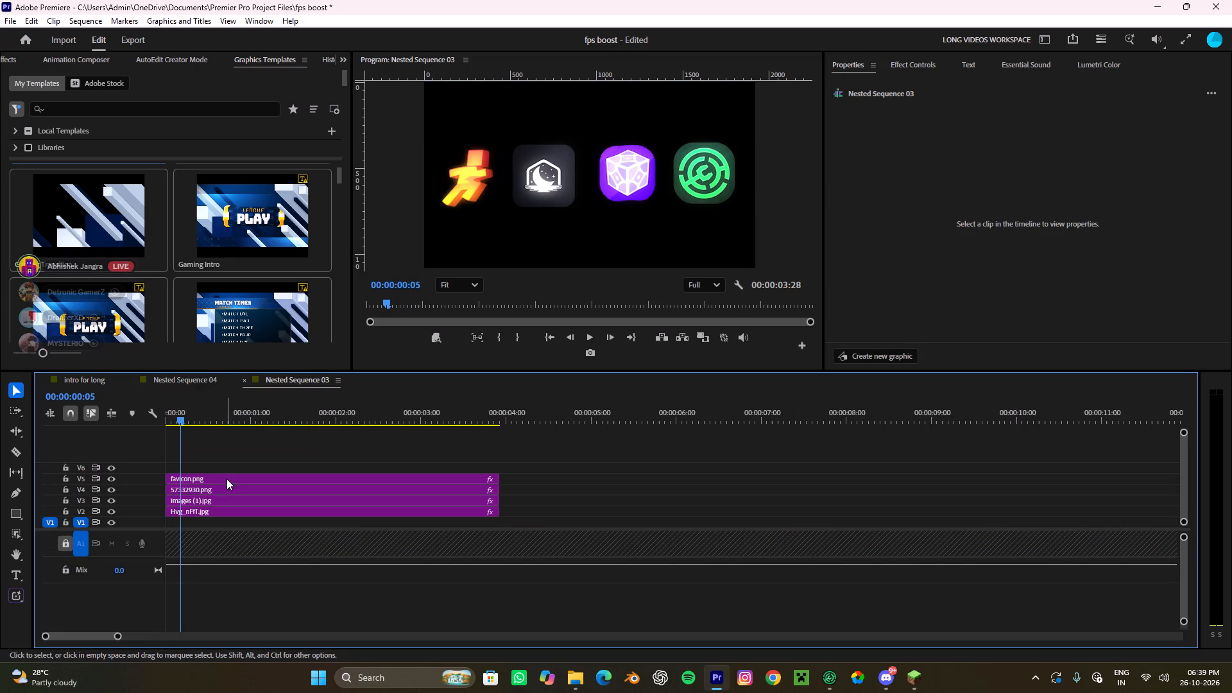
pyautogui.moveTo(527, 468); pyautogui.dragTo(440, 535)
pyautogui.click(549, 470)
pyautogui.moveTo(560, 472); pyautogui.dragTo(483, 553)
pyautogui.click(604, 477)
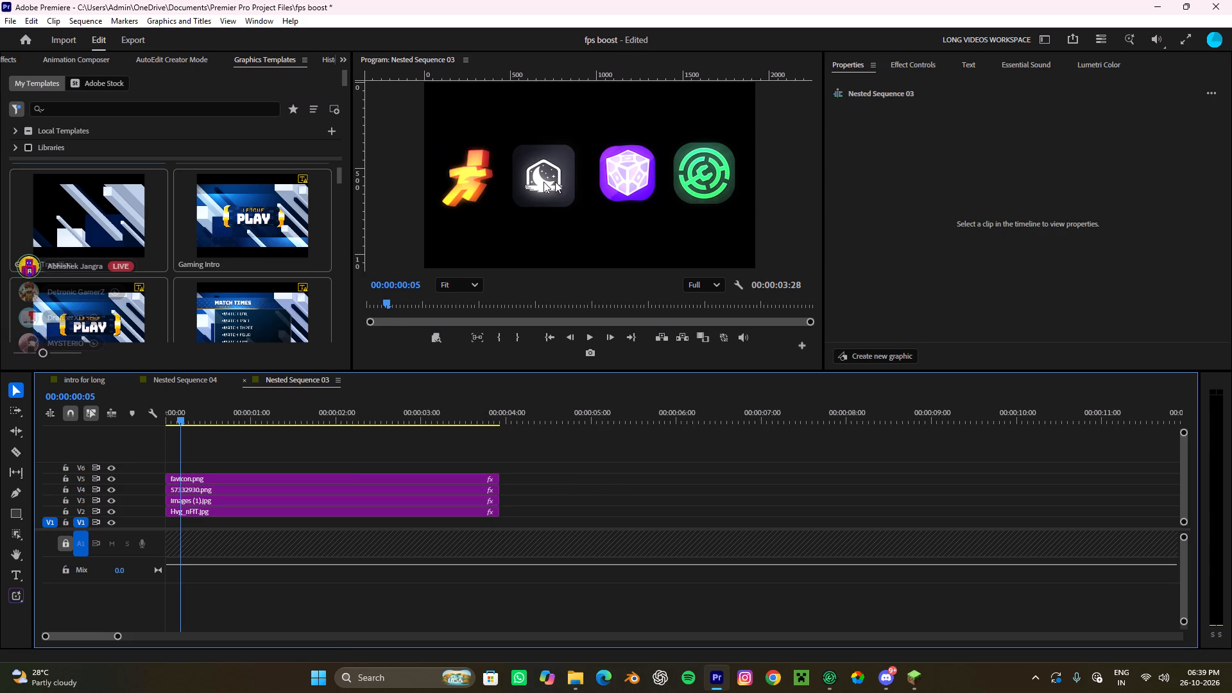
pyautogui.moveTo(555, 454); pyautogui.dragTo(429, 547)
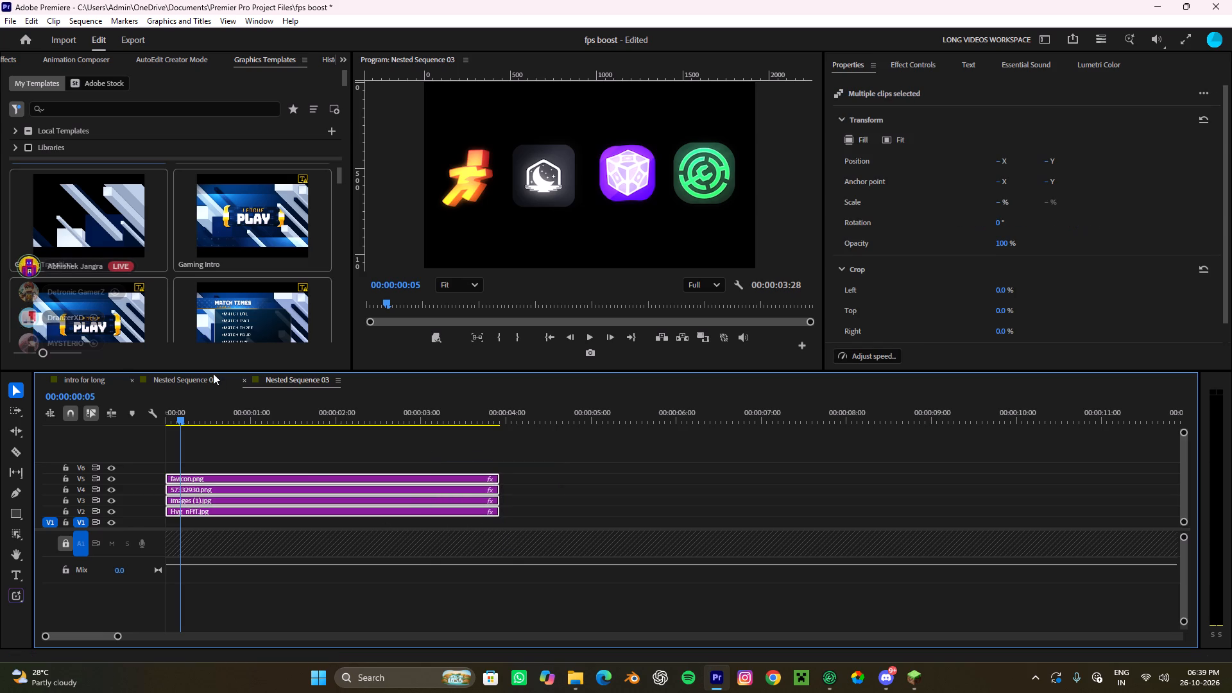
# Examine the effects applied to the adjustment layer in Nested Sequence 04 and return to Nested Sequence 03.
pyautogui.click(189, 381)
pyautogui.click(429, 502)
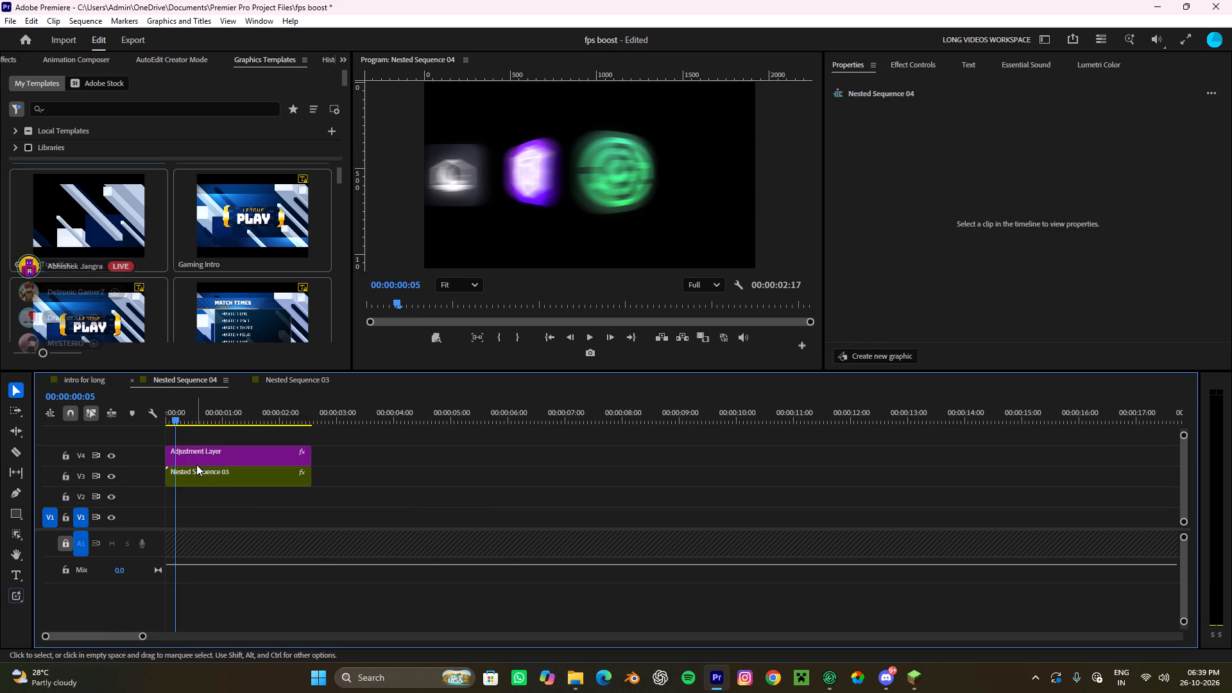
pyautogui.click(196, 465)
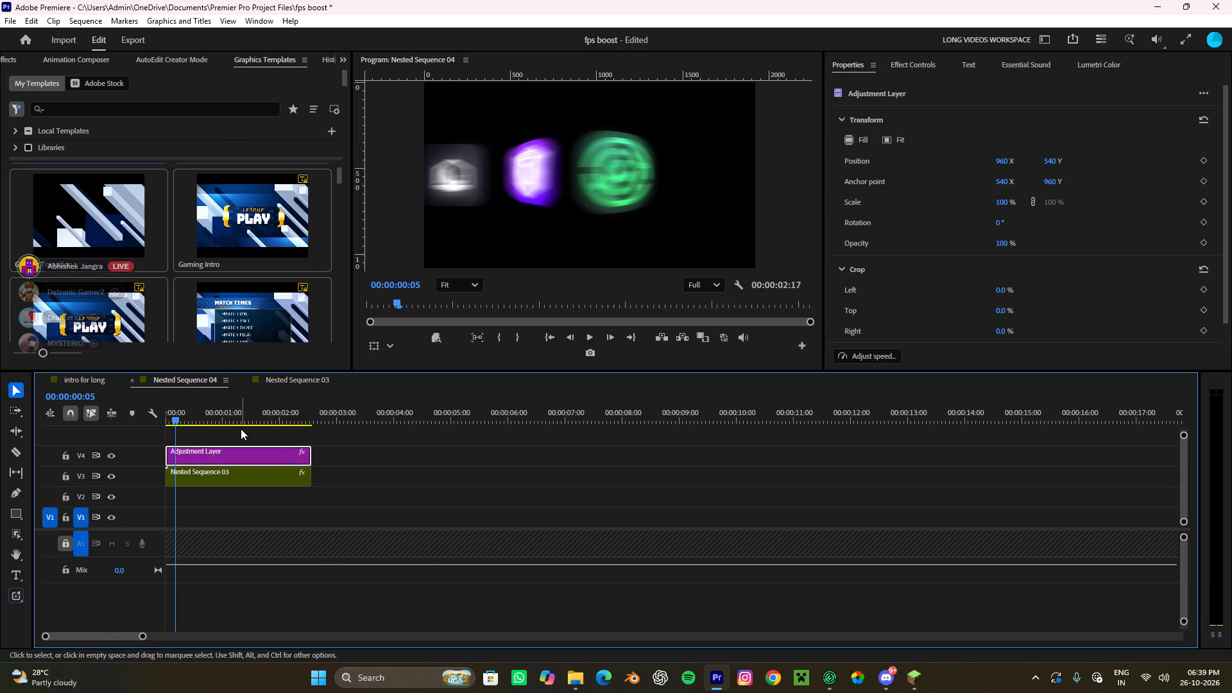
pyautogui.click(227, 448)
pyautogui.click(921, 71)
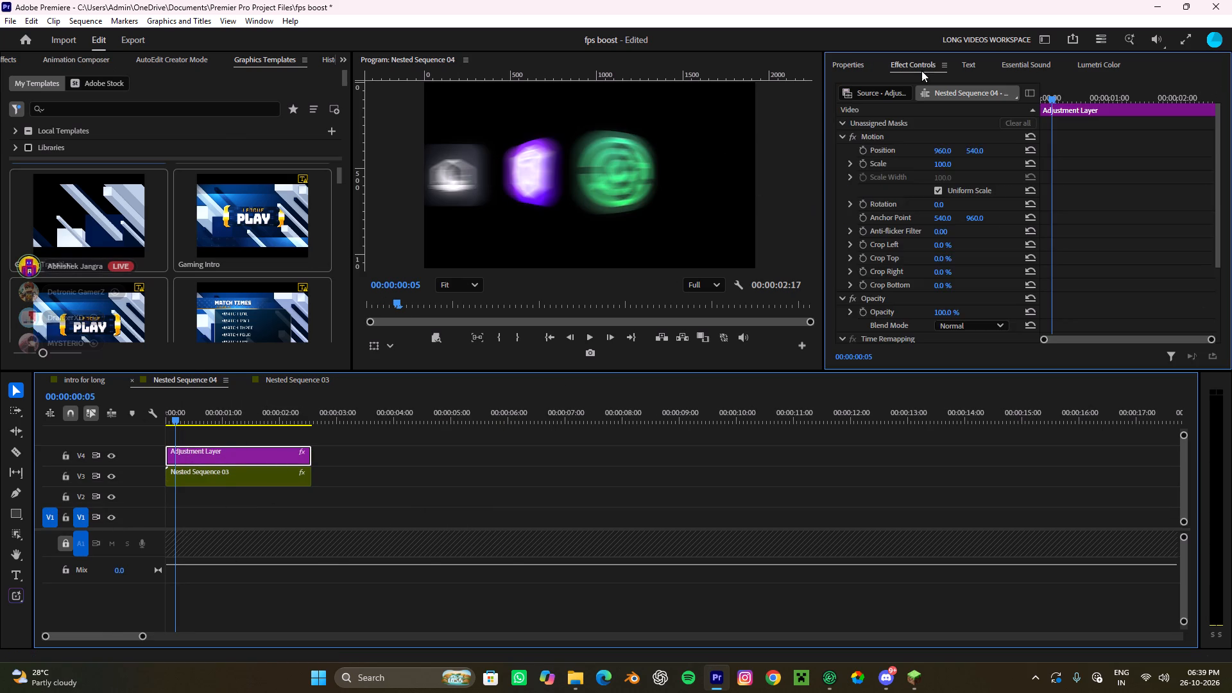
pyautogui.scroll(-14, 883, 191)
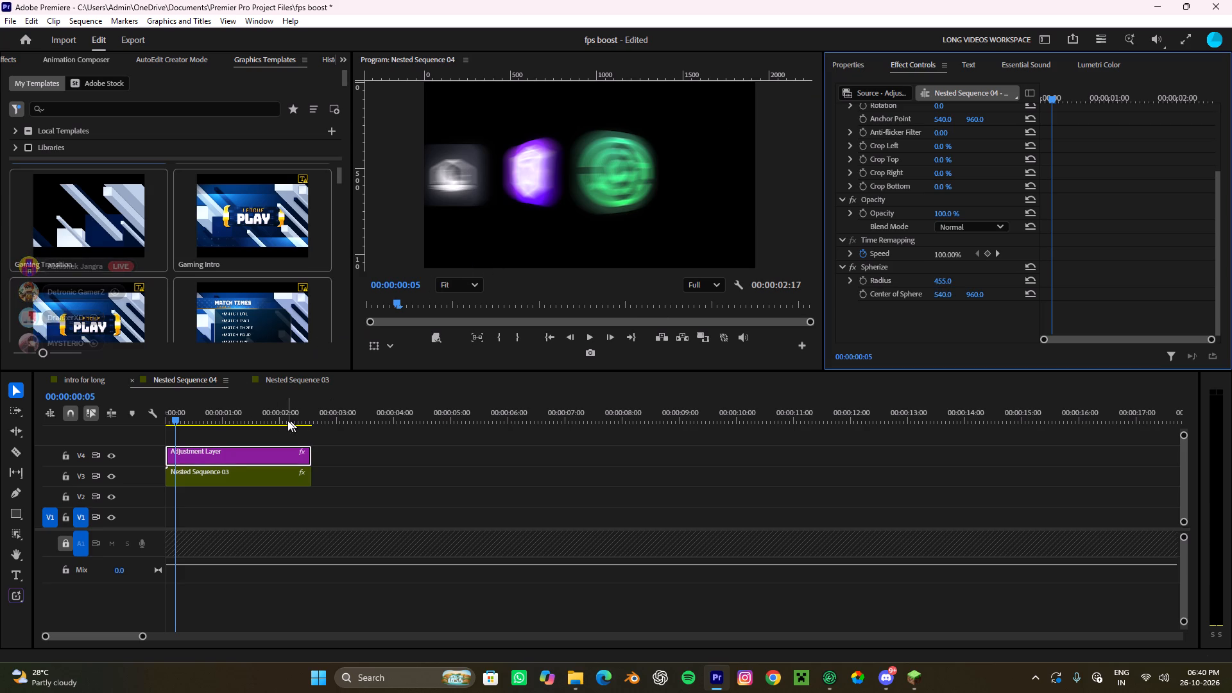
pyautogui.click(291, 376)
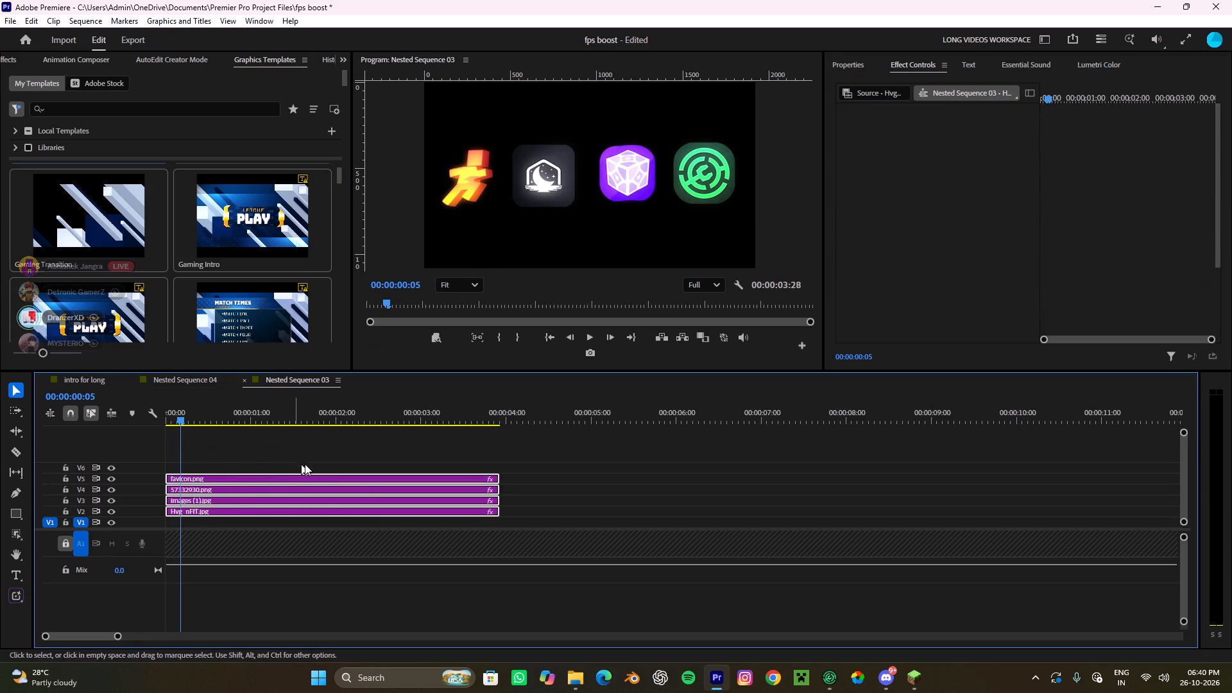
# Return to the "intro for long" sequence and play the opening logo carousel up to about 00:00:02:02 to review it in context.
pyautogui.click(90, 380)
pyautogui.moveTo(214, 416); pyautogui.dragTo(205, 424)
pyautogui.click(245, 445)
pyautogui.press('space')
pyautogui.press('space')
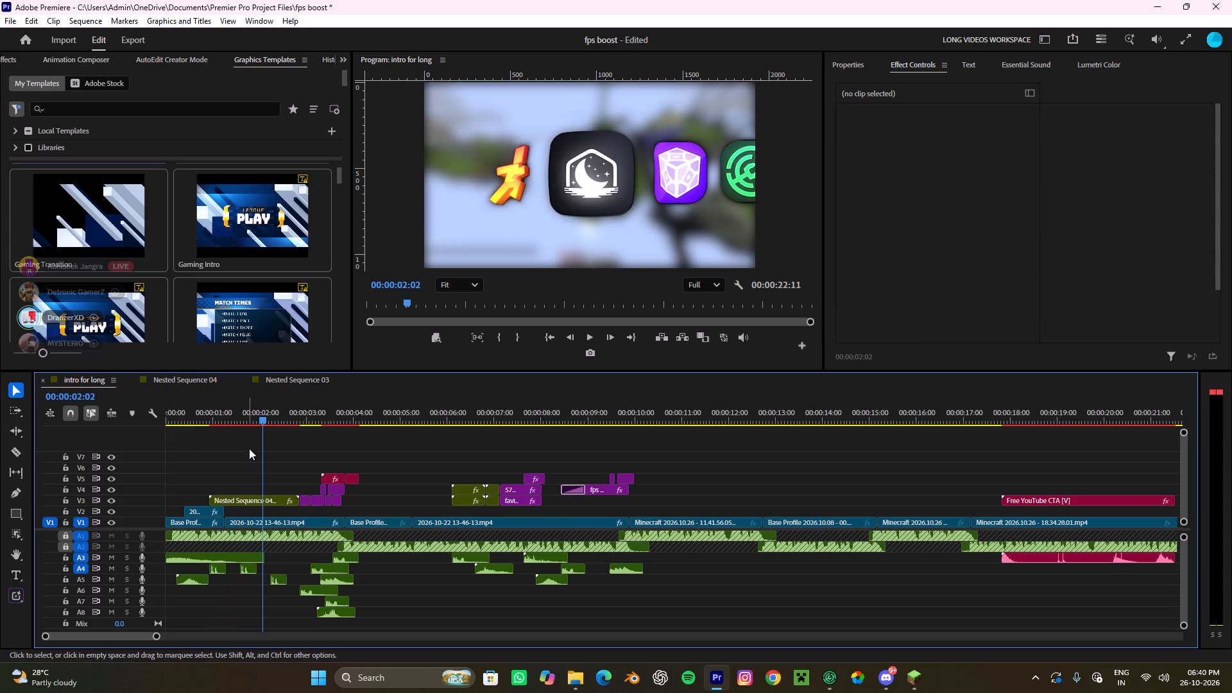
pyautogui.keyDown('alt'); pyautogui.scroll(-3, 277, 474); pyautogui.keyUp('alt')
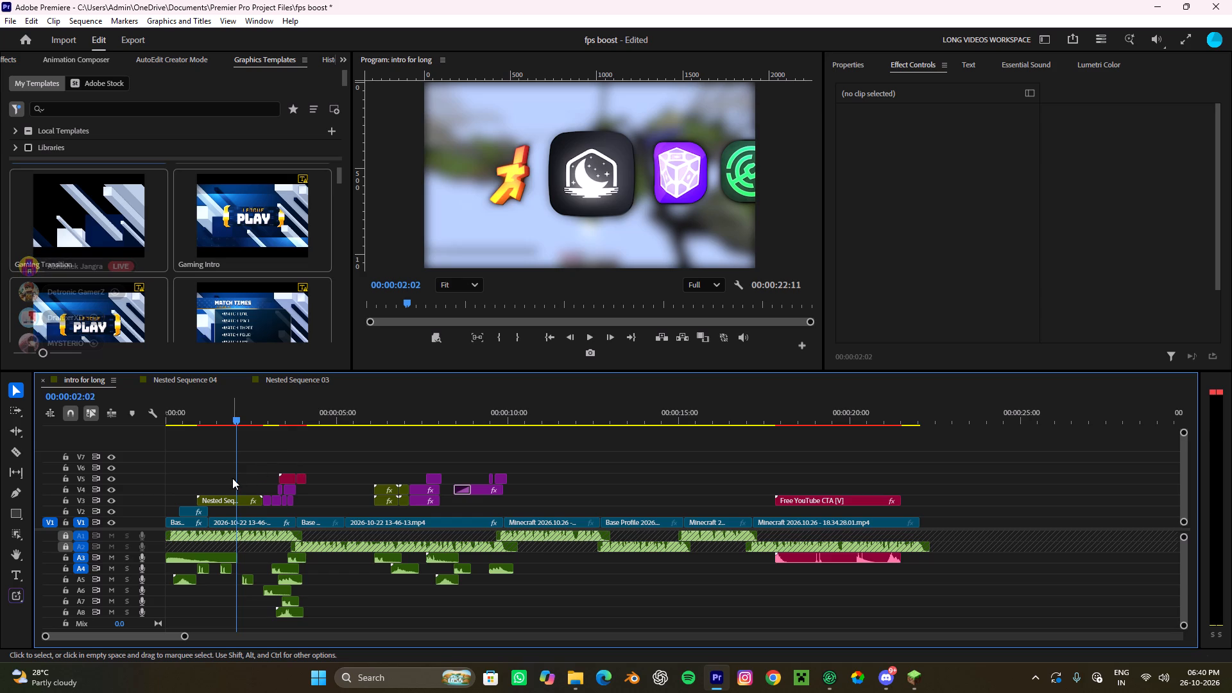
pyautogui.keyDown('alt'); pyautogui.scroll(10, 232, 485); pyautogui.keyUp('alt')
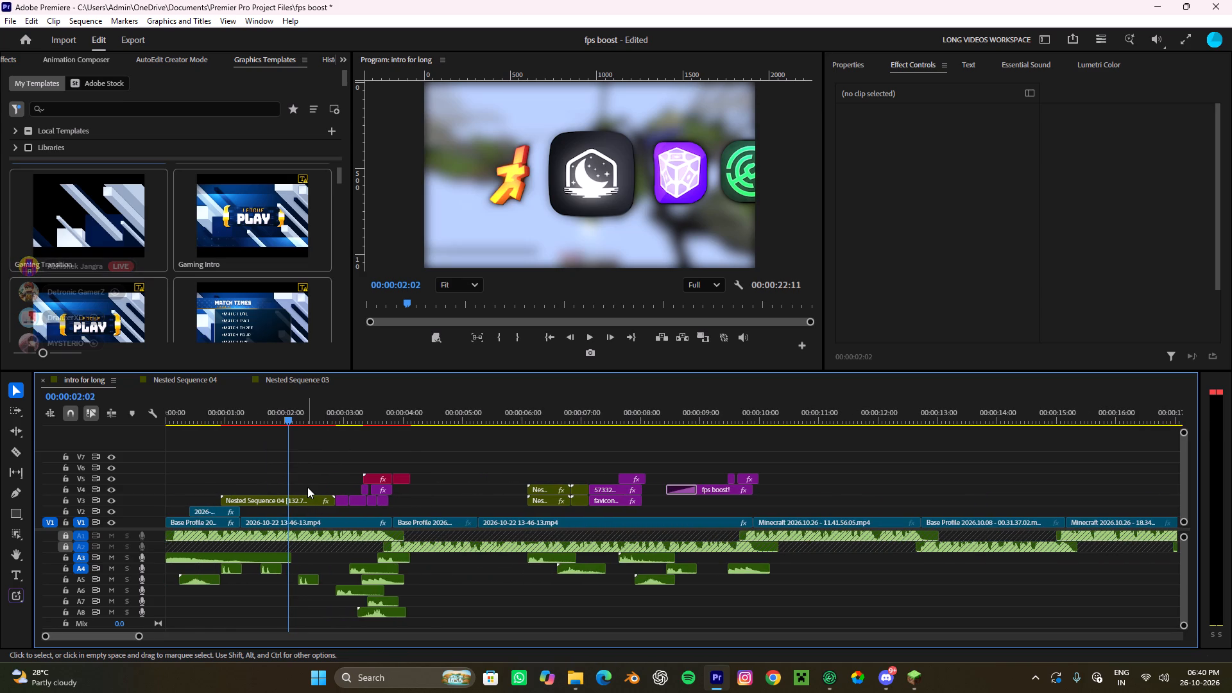
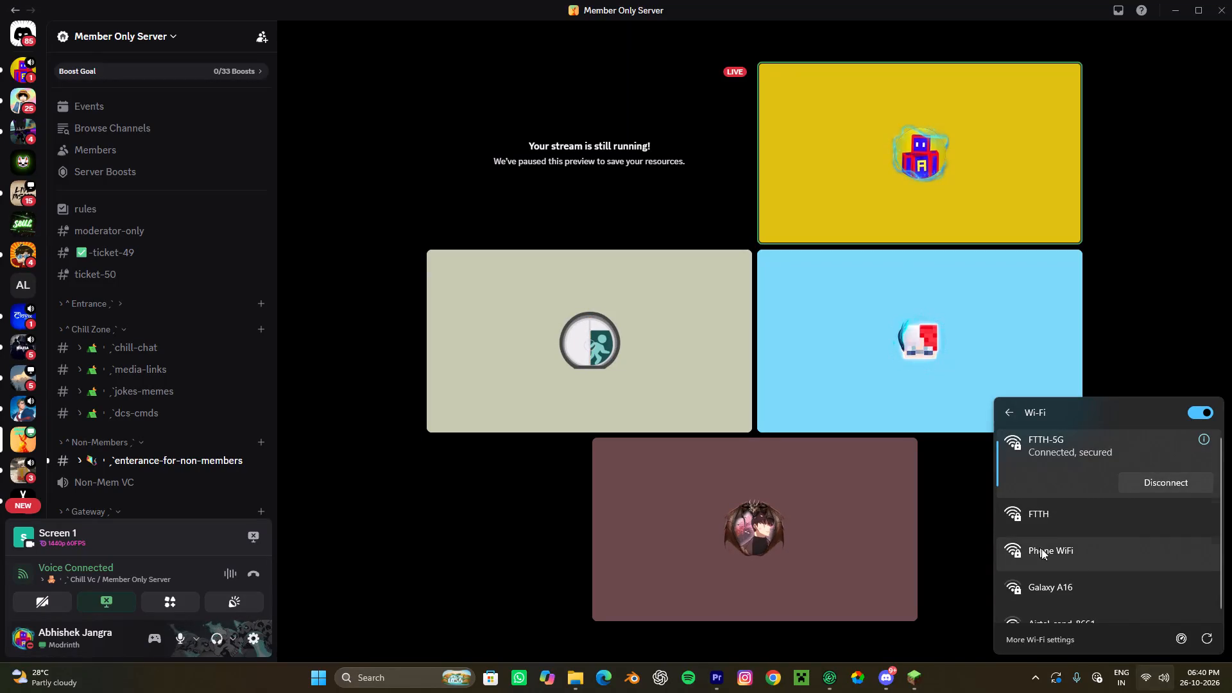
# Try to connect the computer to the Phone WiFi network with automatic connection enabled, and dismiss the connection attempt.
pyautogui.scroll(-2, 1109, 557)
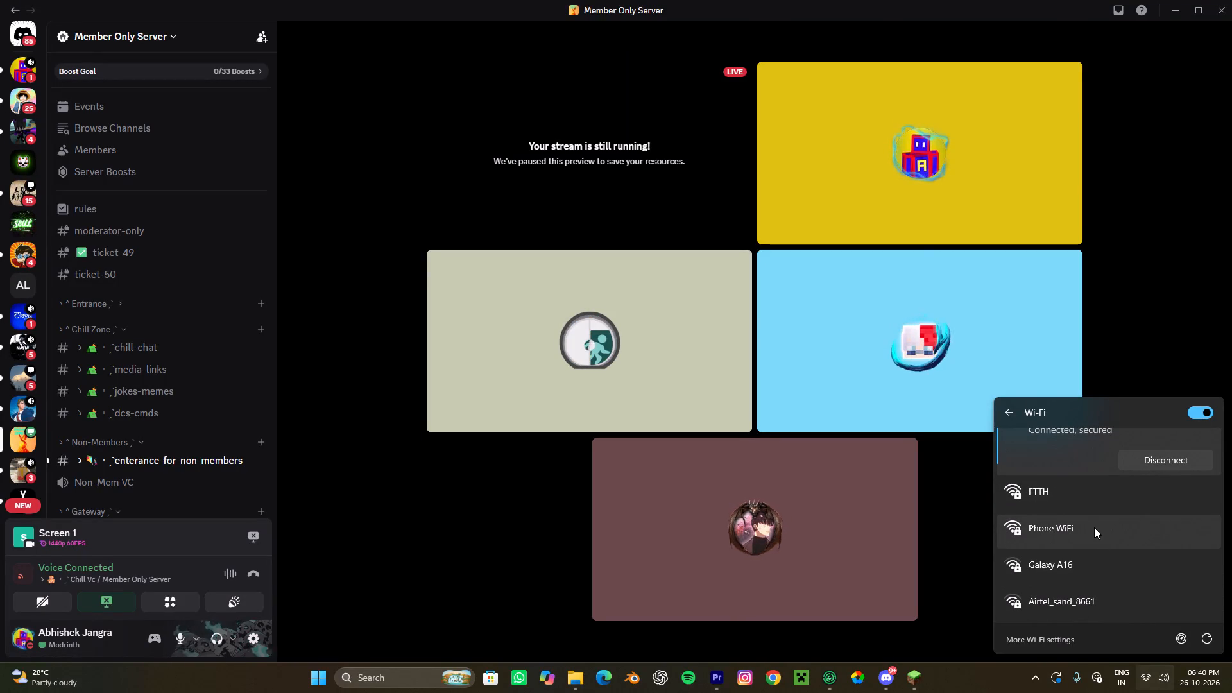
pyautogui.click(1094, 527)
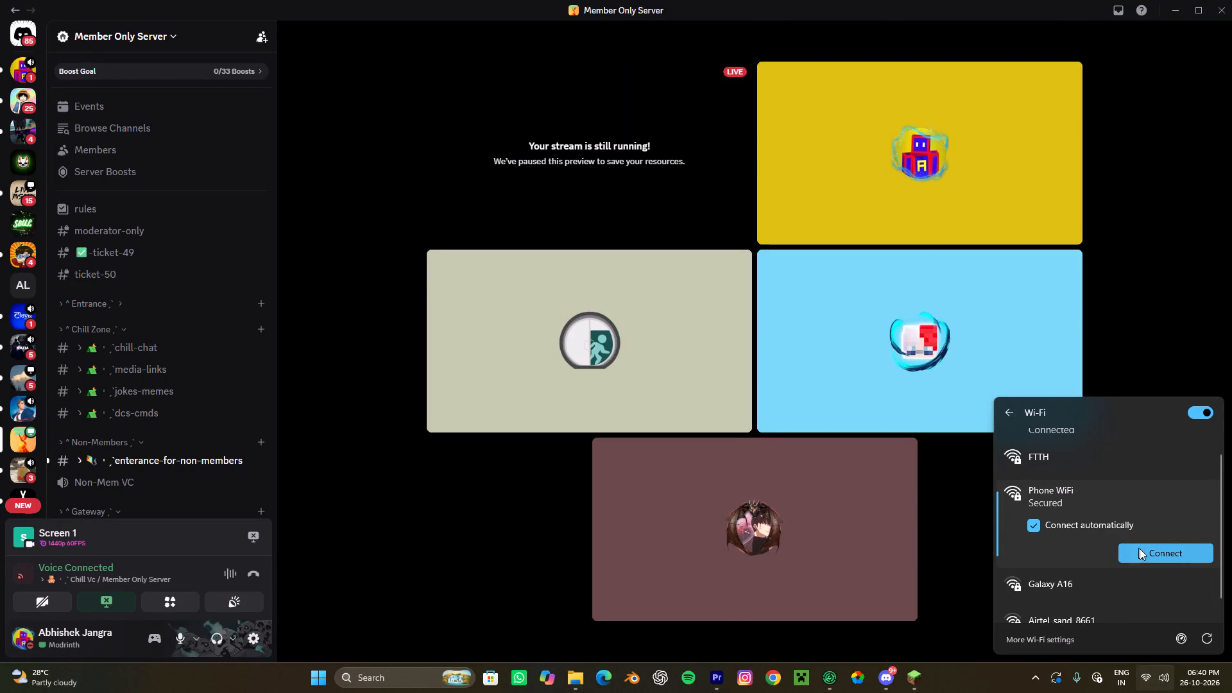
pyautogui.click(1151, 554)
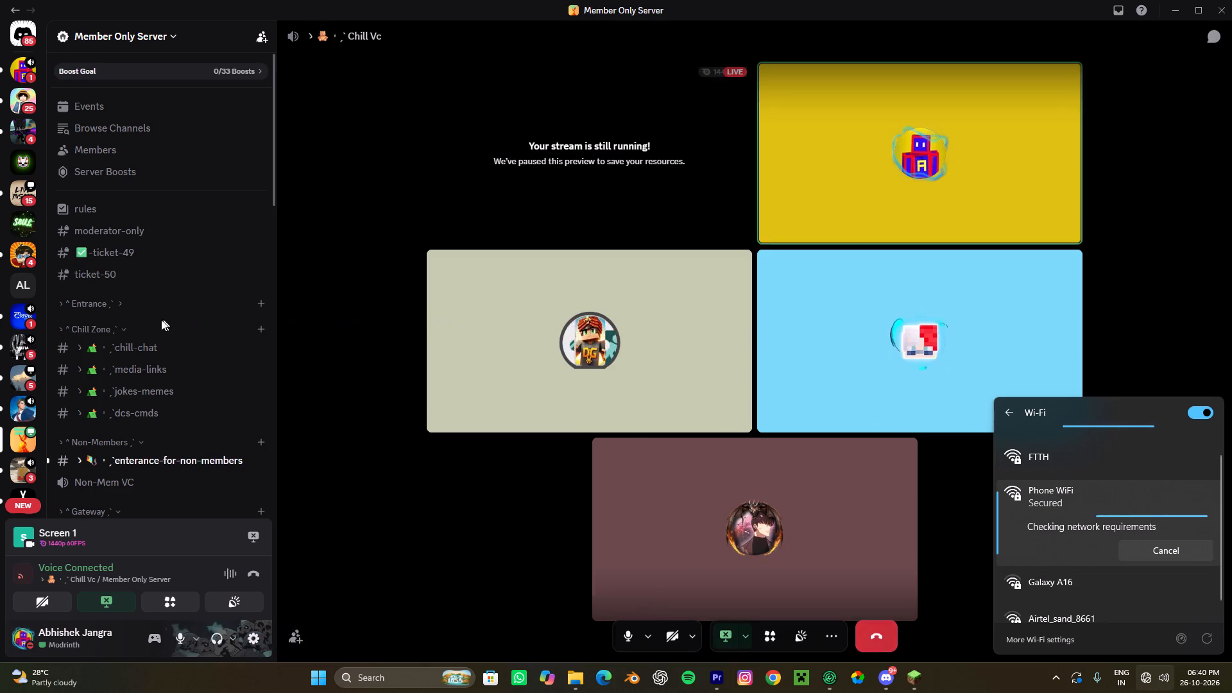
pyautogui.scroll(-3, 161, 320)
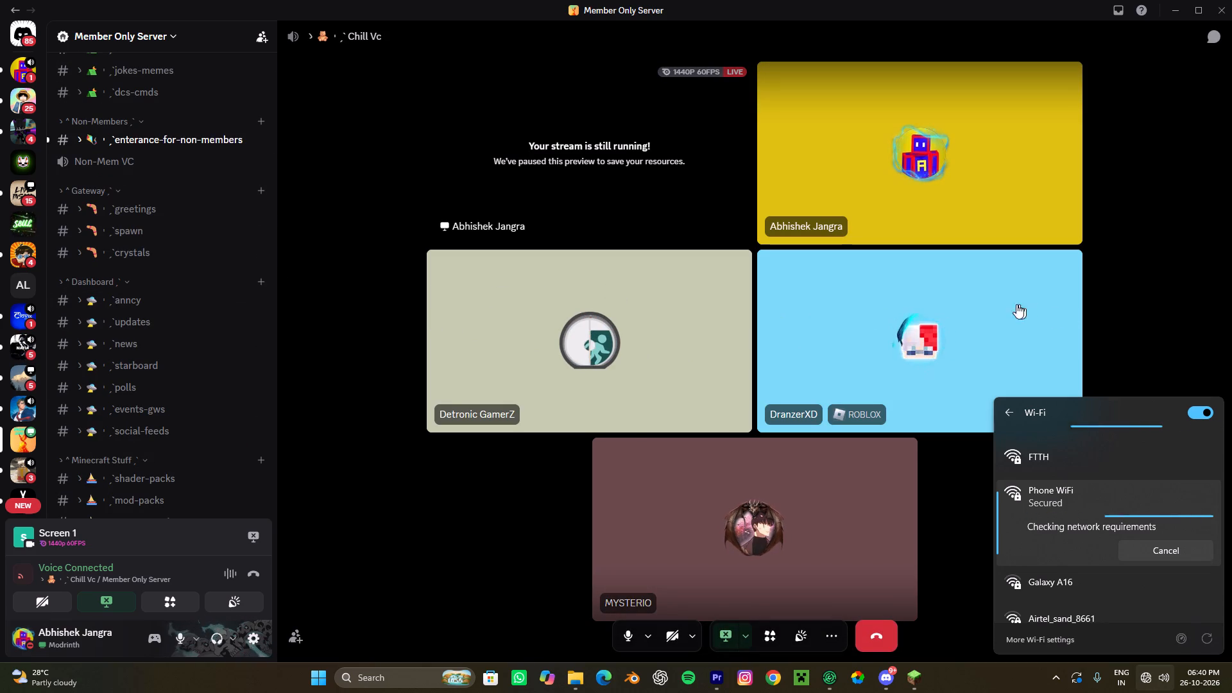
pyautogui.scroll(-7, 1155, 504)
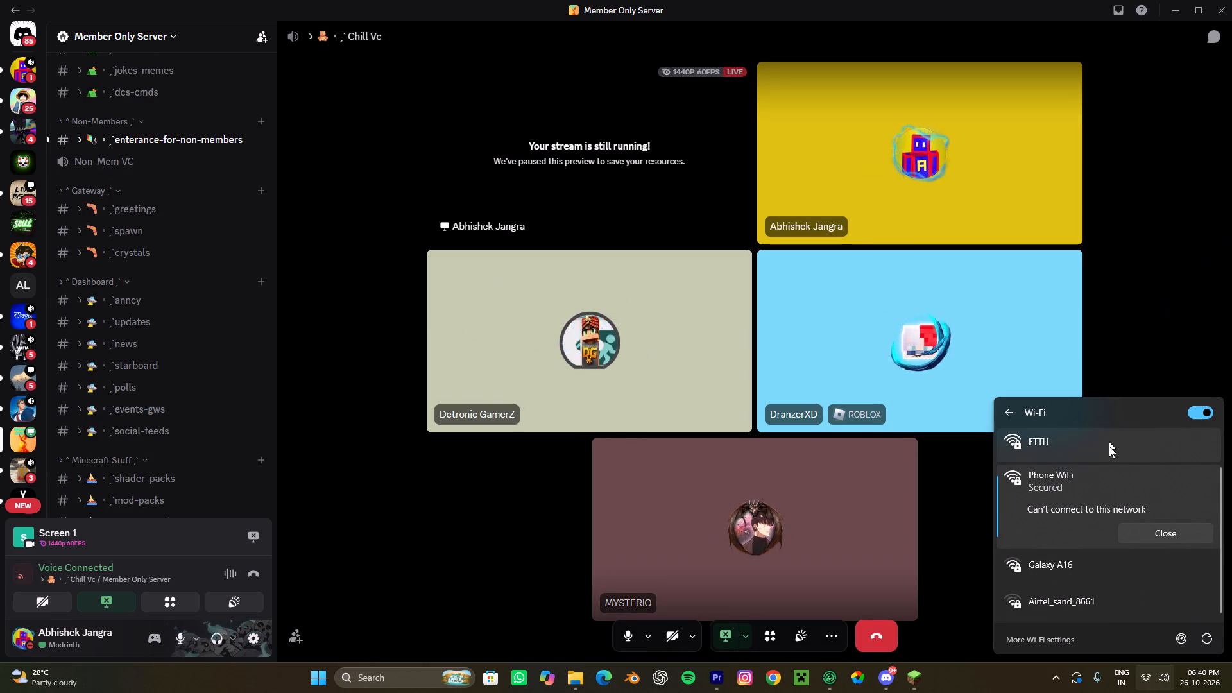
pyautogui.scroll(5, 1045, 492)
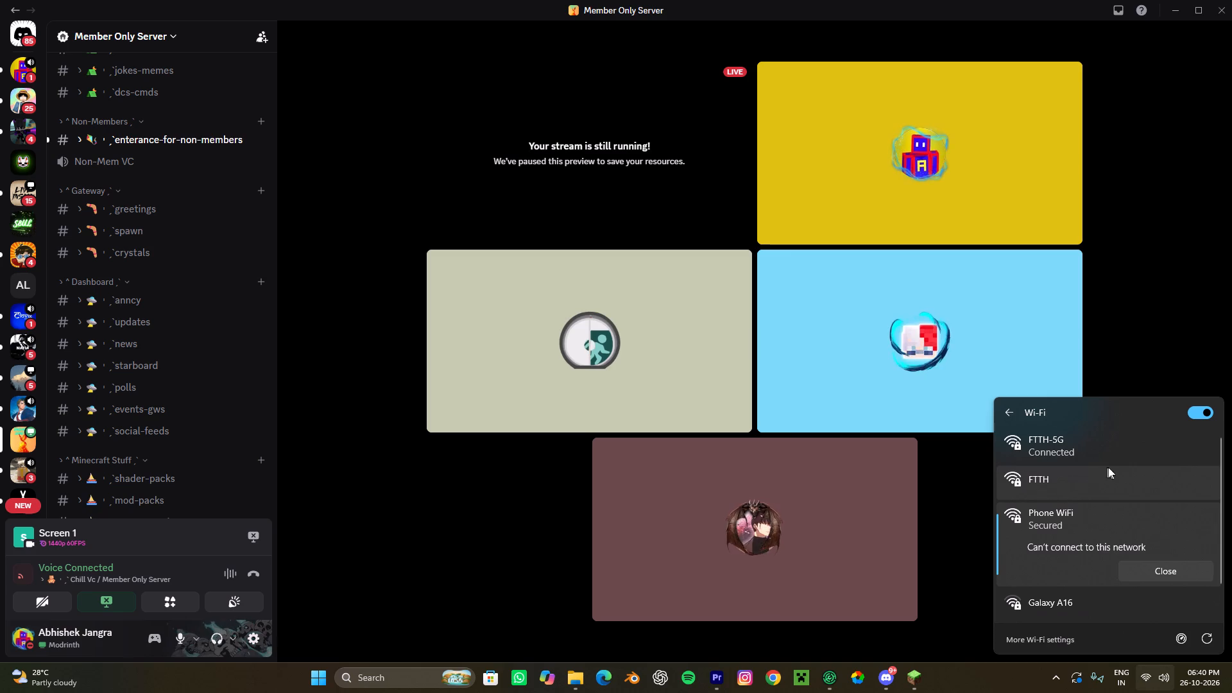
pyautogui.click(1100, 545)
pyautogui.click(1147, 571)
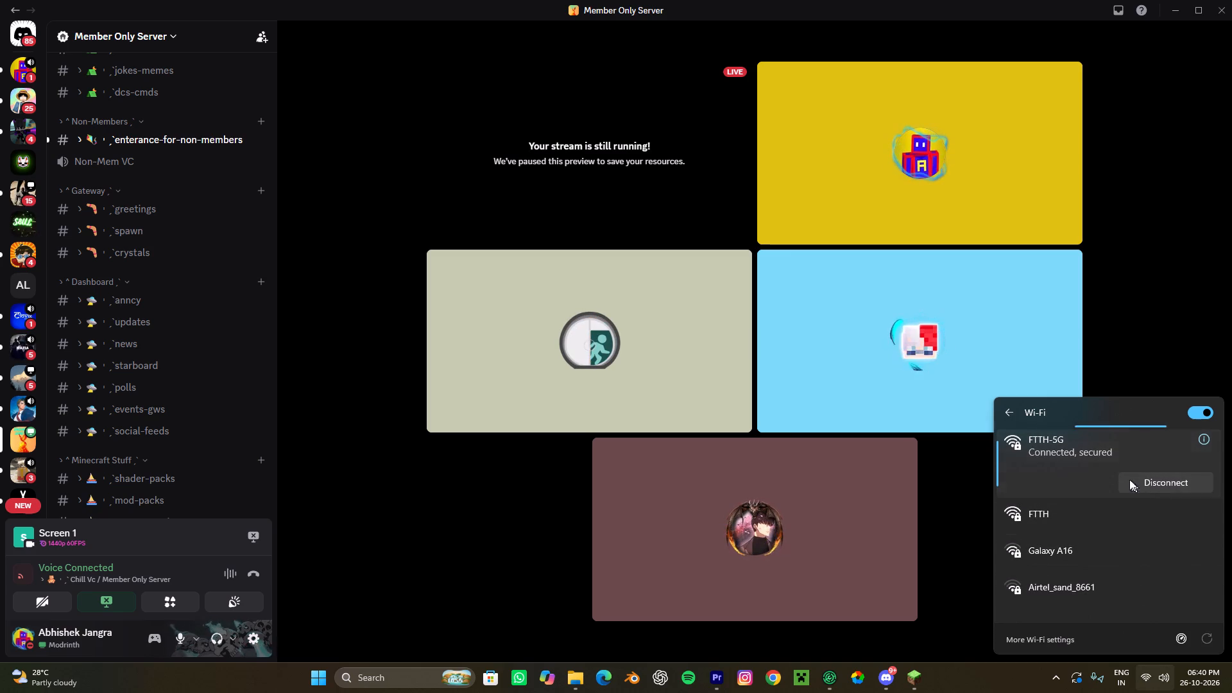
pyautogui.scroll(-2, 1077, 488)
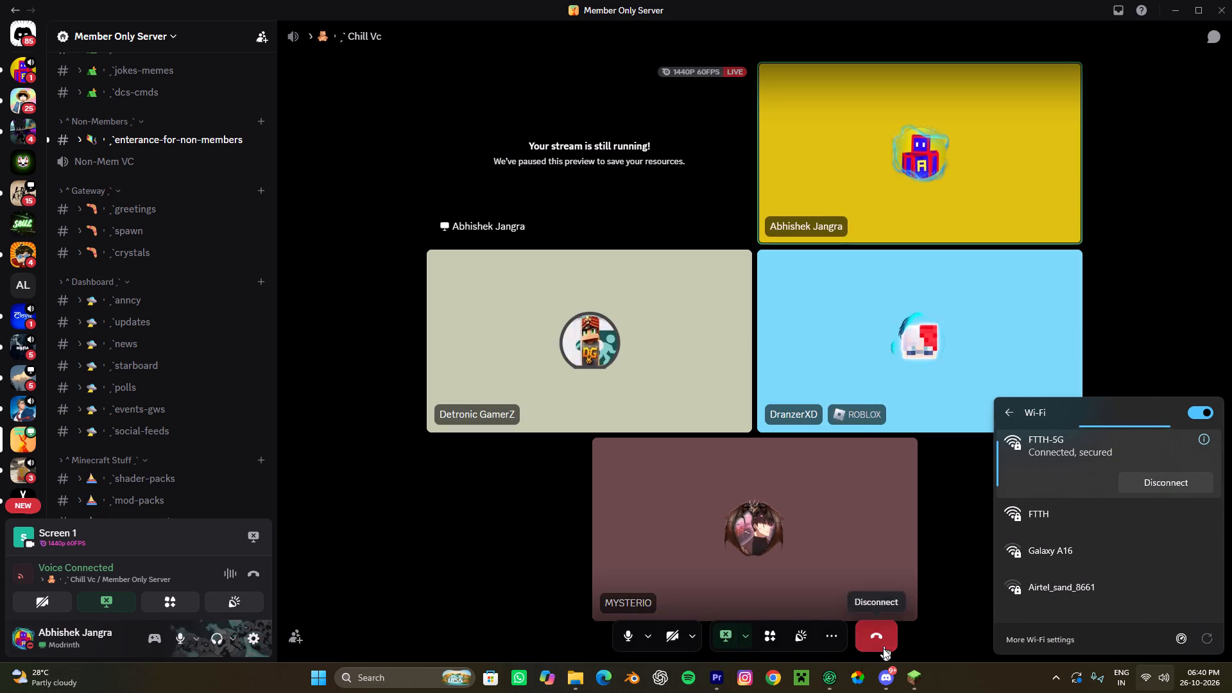
# Switch to Chrome and try loading the suggested YouTube search to test the internet connection, then close the browser.
pyautogui.click(778, 680)
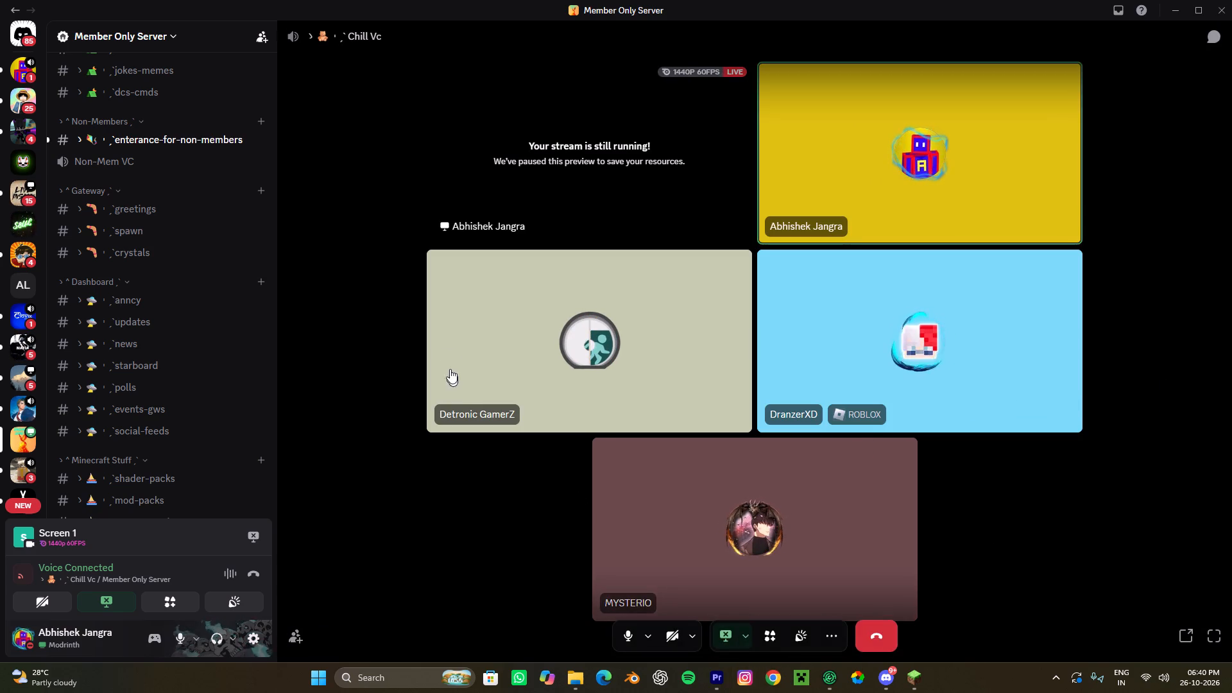
pyautogui.click(506, 269)
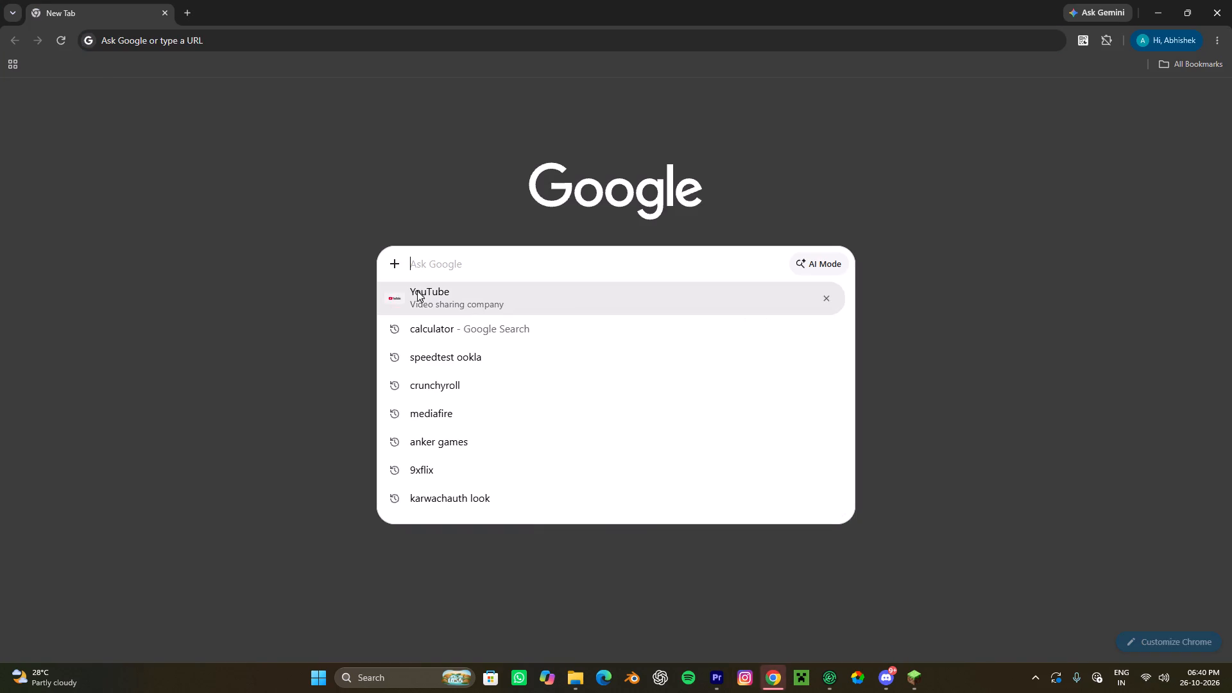
pyautogui.click(416, 293)
pyautogui.click(450, 375)
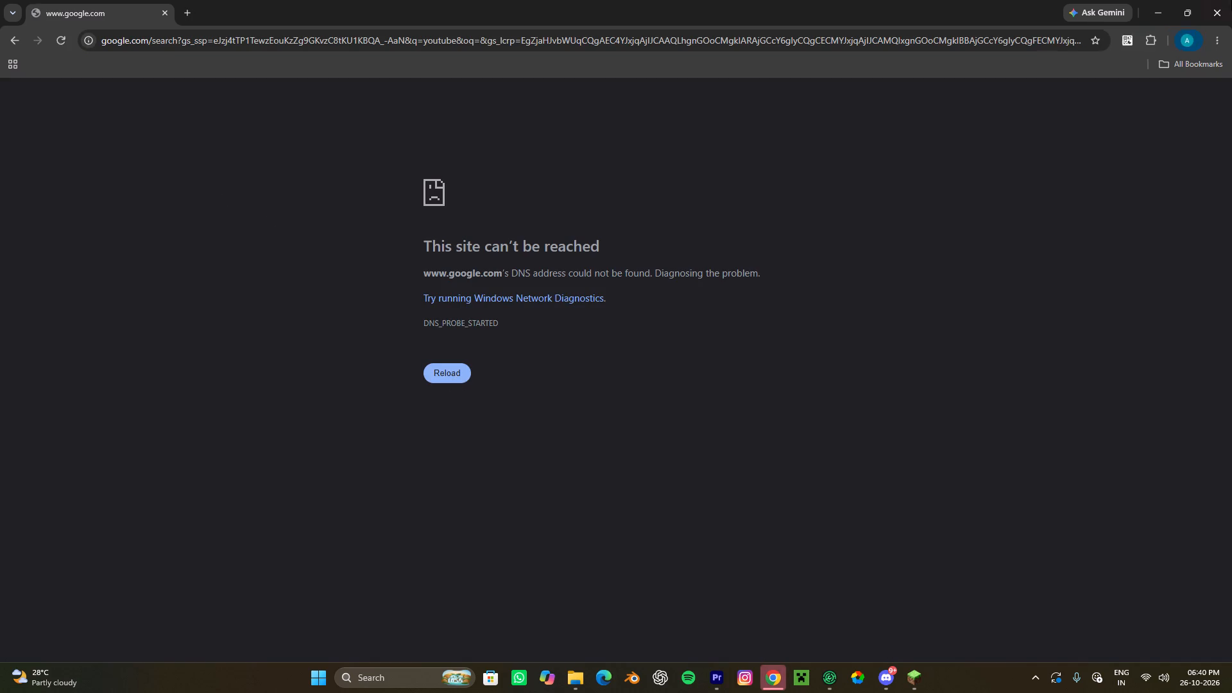
pyautogui.click(1231, 0)
# Refresh the list of available Wi-Fi networks so that Phone WiFi can be reached, and close the list.
pyautogui.click(1160, 671)
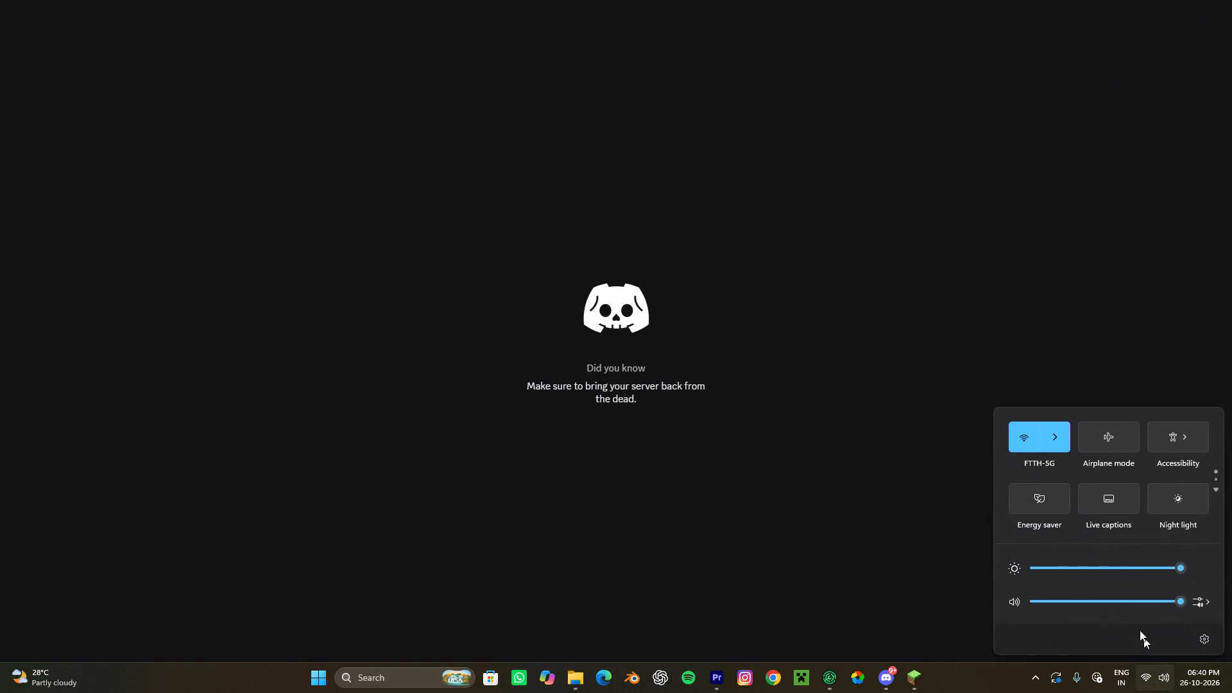
pyautogui.click(1068, 429)
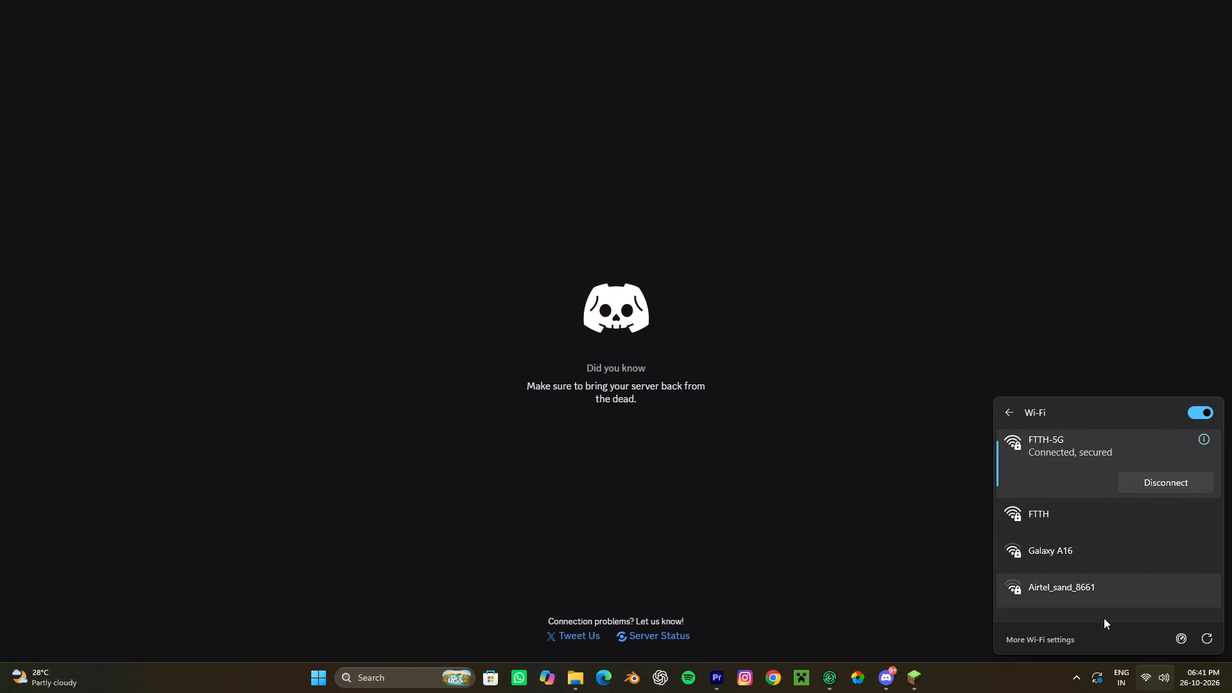
pyautogui.click(1209, 636)
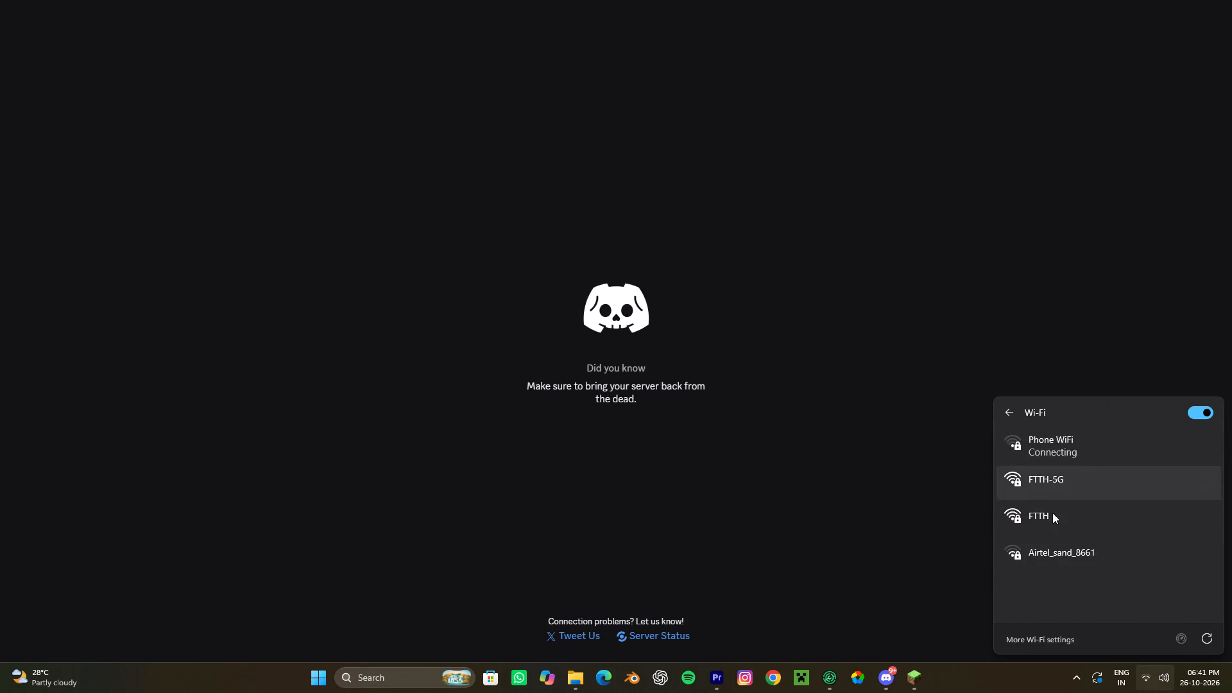
pyautogui.click(971, 692)
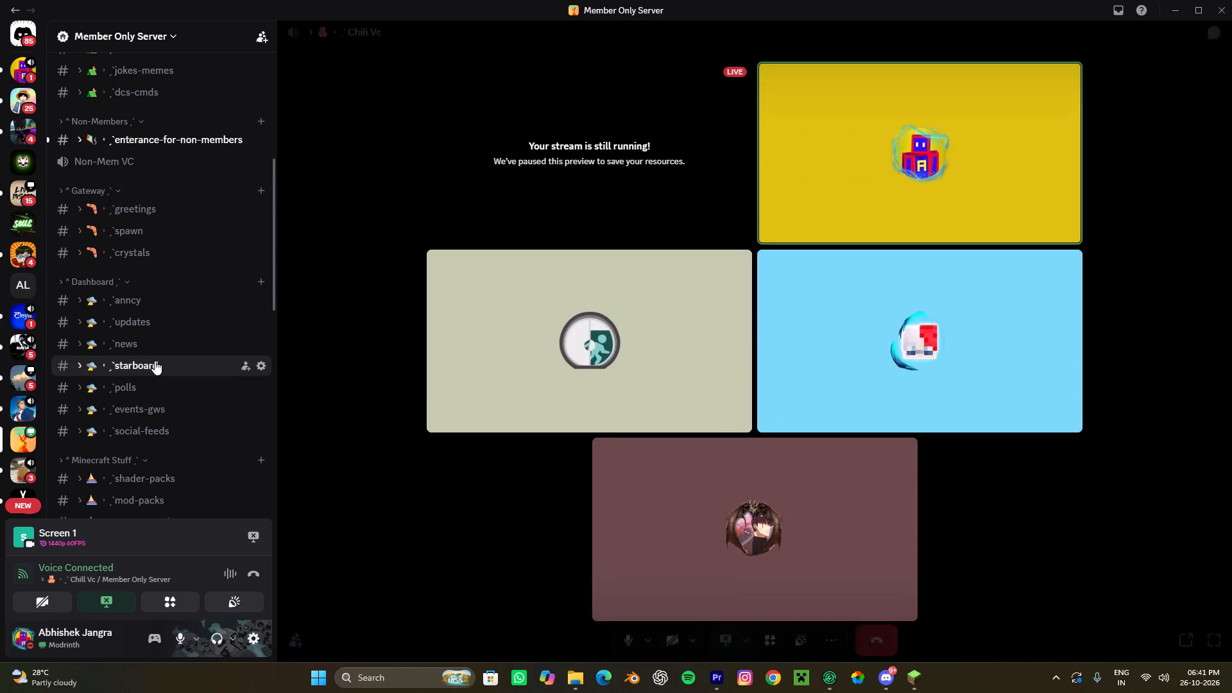
# Check the Chill Vc call in the server's channel list and reopen the available Wi-Fi networks.
pyautogui.scroll(-2, 155, 361)
pyautogui.scroll(-2, 69, 398)
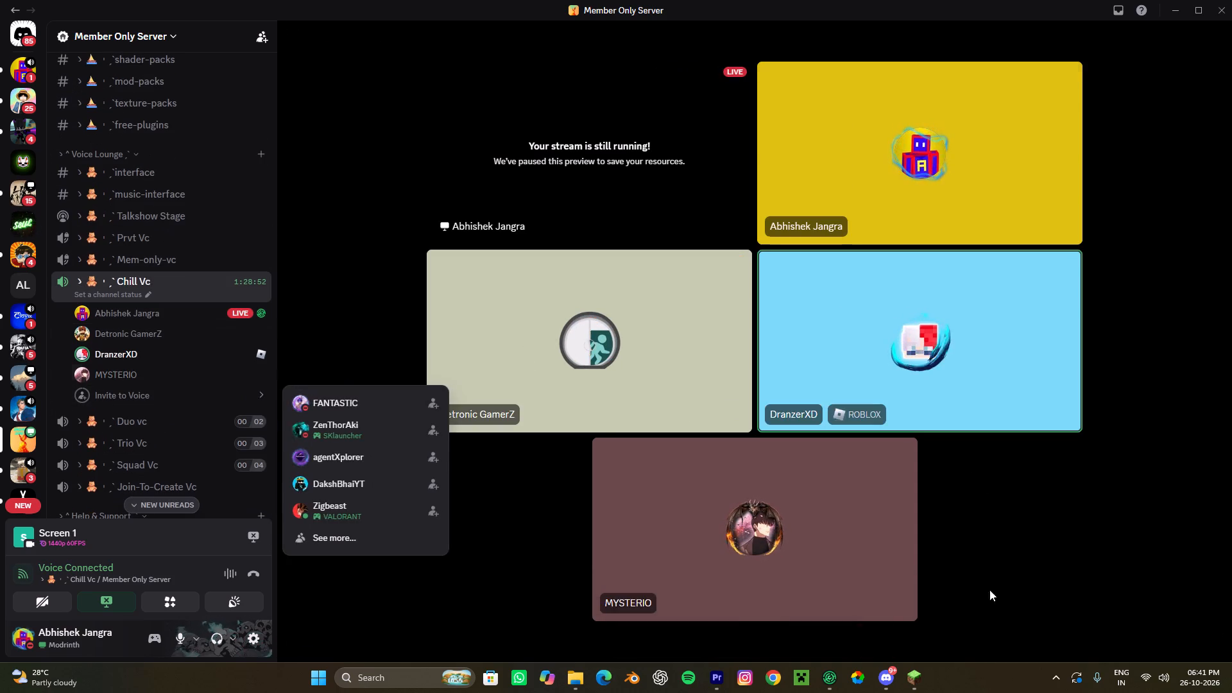
pyautogui.click(1160, 681)
pyautogui.click(1069, 440)
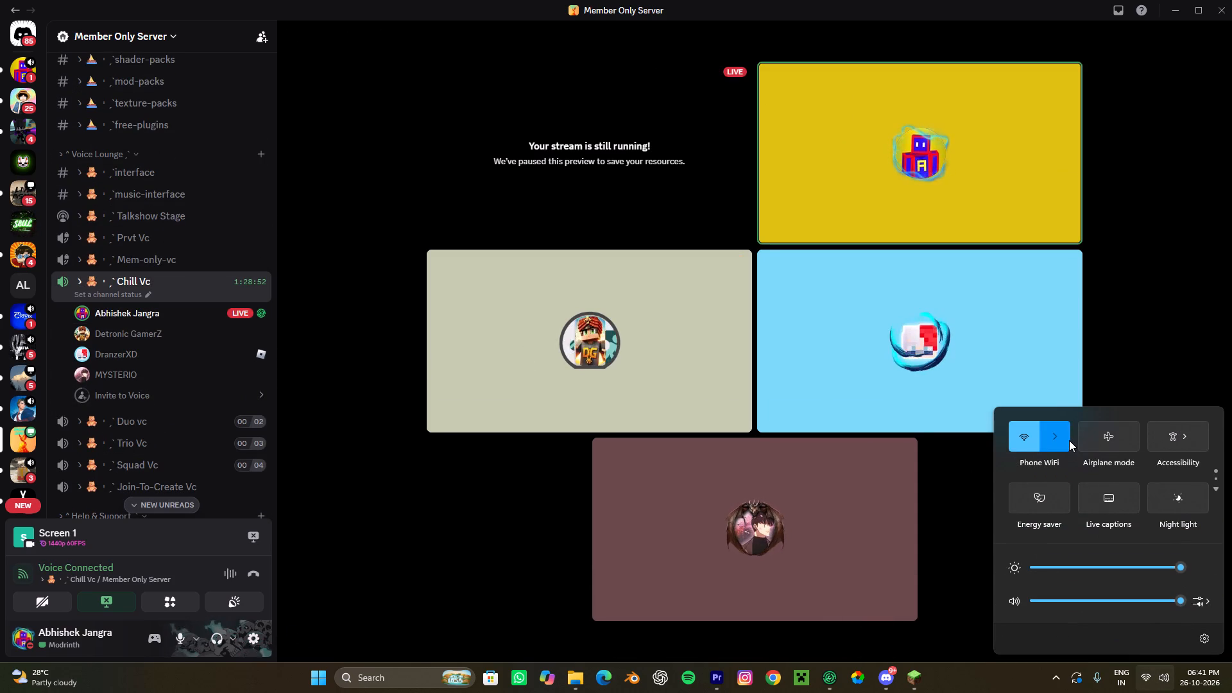
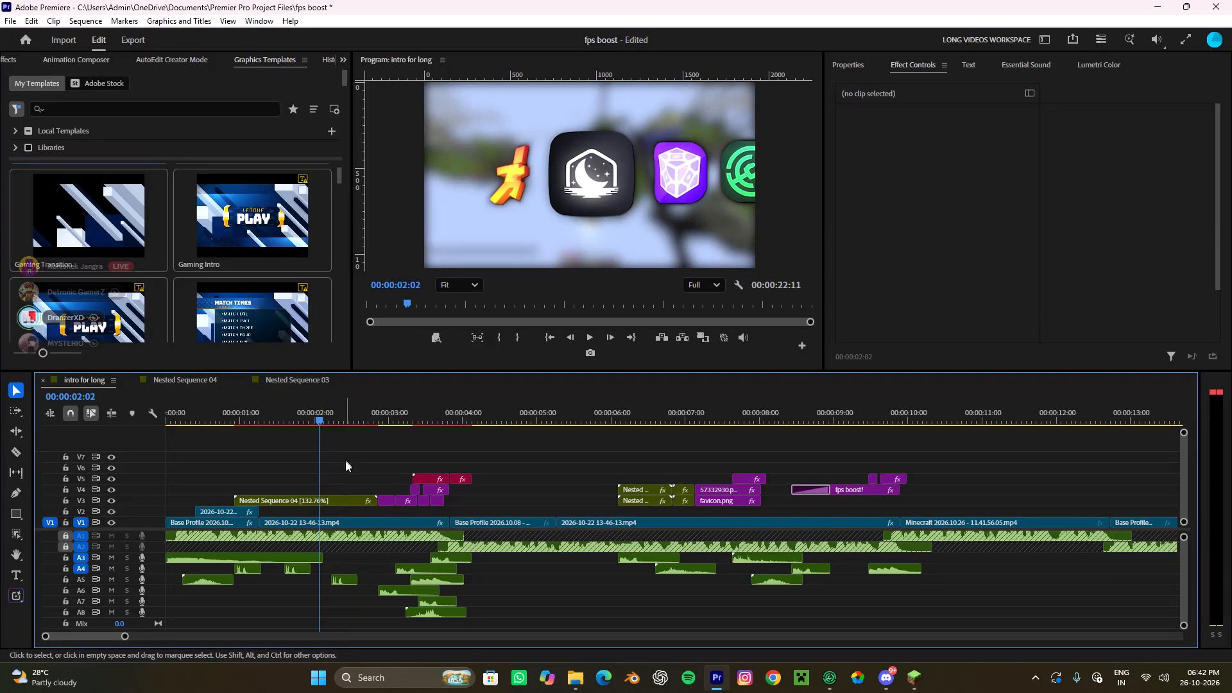
pyautogui.click(308, 502)
pyautogui.moveTo(320, 409); pyautogui.dragTo(302, 440)
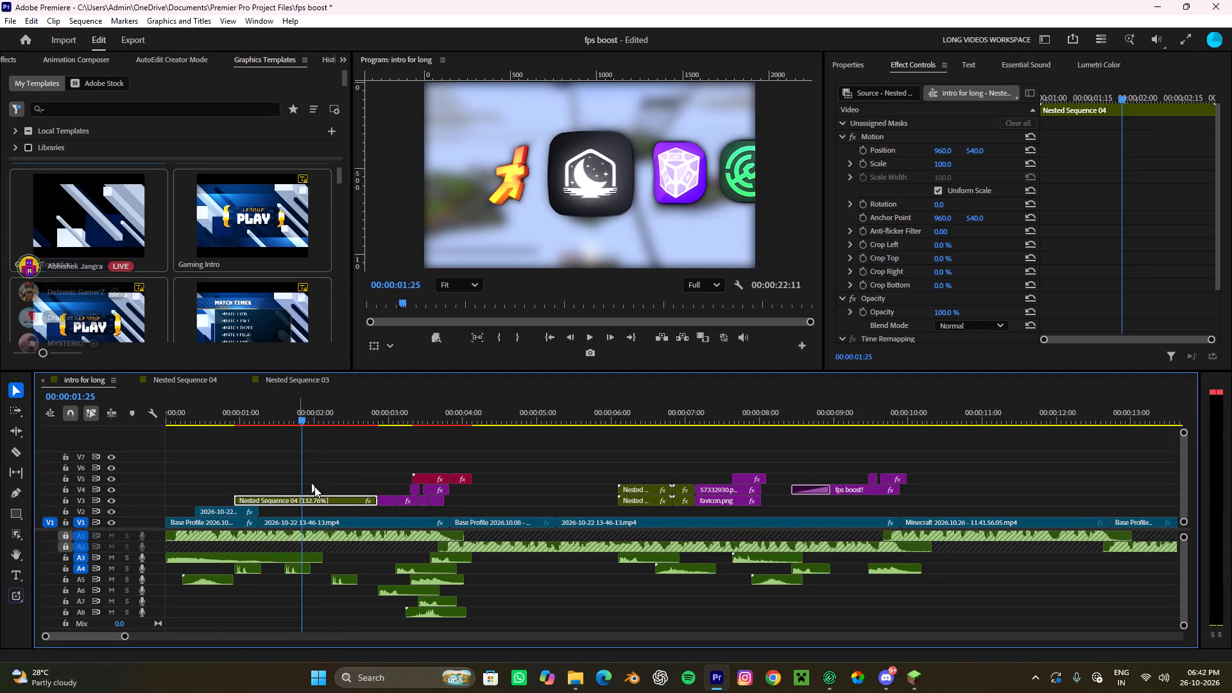
pyautogui.click(321, 517)
pyautogui.click(318, 524)
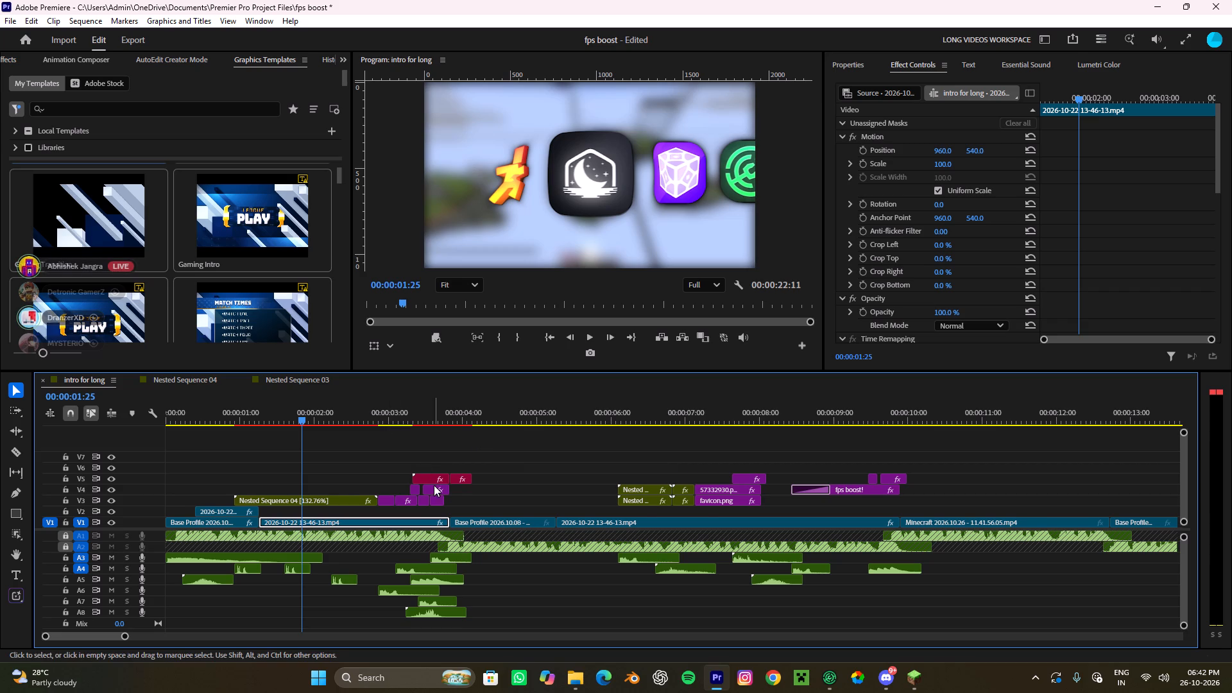
# Play the 'intro for long' sequence from its start to about 00:00:06:09 to review the opening section.
pyautogui.keyDown('alt'); pyautogui.scroll(-8, 346, 501); pyautogui.keyUp('alt')
pyautogui.keyDown('alt'); pyautogui.scroll(10, 196, 532); pyautogui.keyUp('alt')
pyautogui.moveTo(250, 414); pyautogui.dragTo(248, 414)
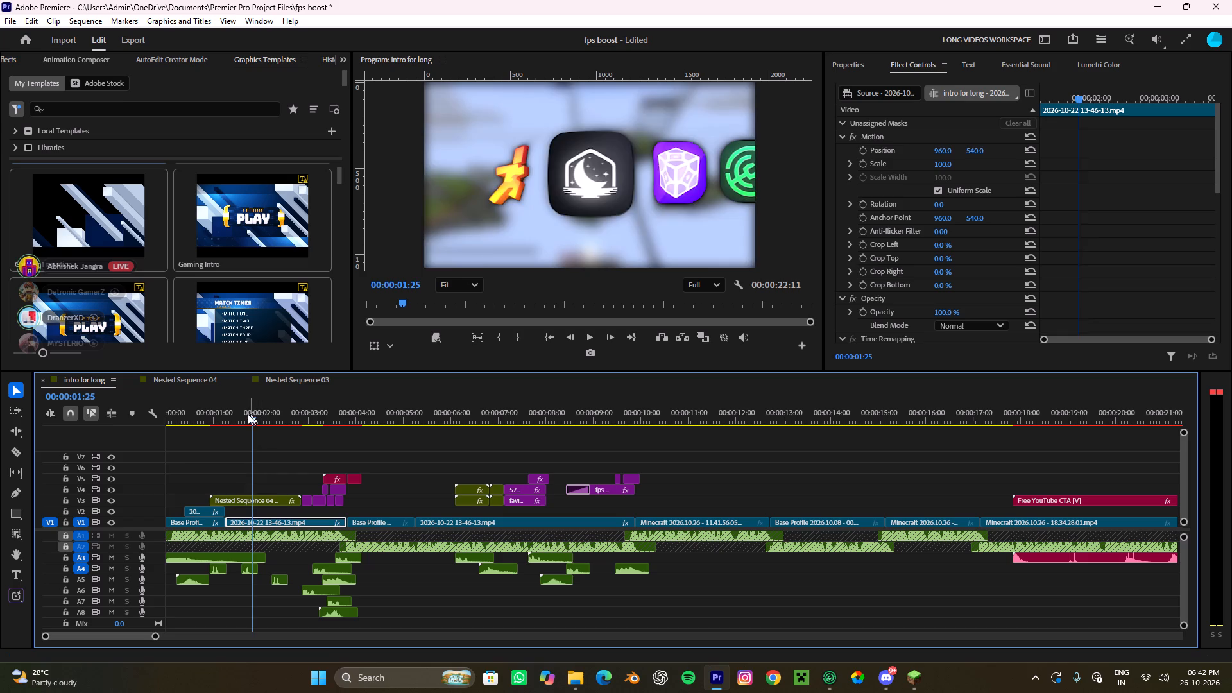
pyautogui.moveTo(248, 414); pyautogui.dragTo(0, 431)
pyautogui.click(418, 465)
pyautogui.press('space')
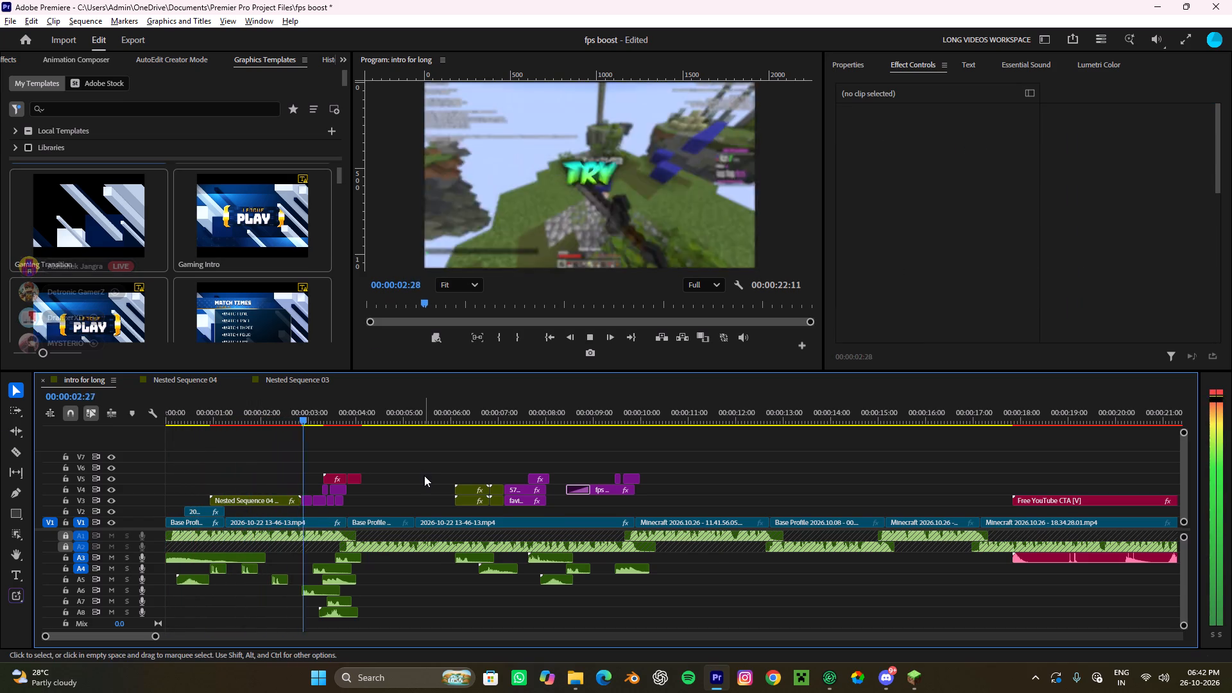
pyautogui.keyDown('alt'); pyautogui.scroll(-5, 424, 475); pyautogui.keyUp('alt')
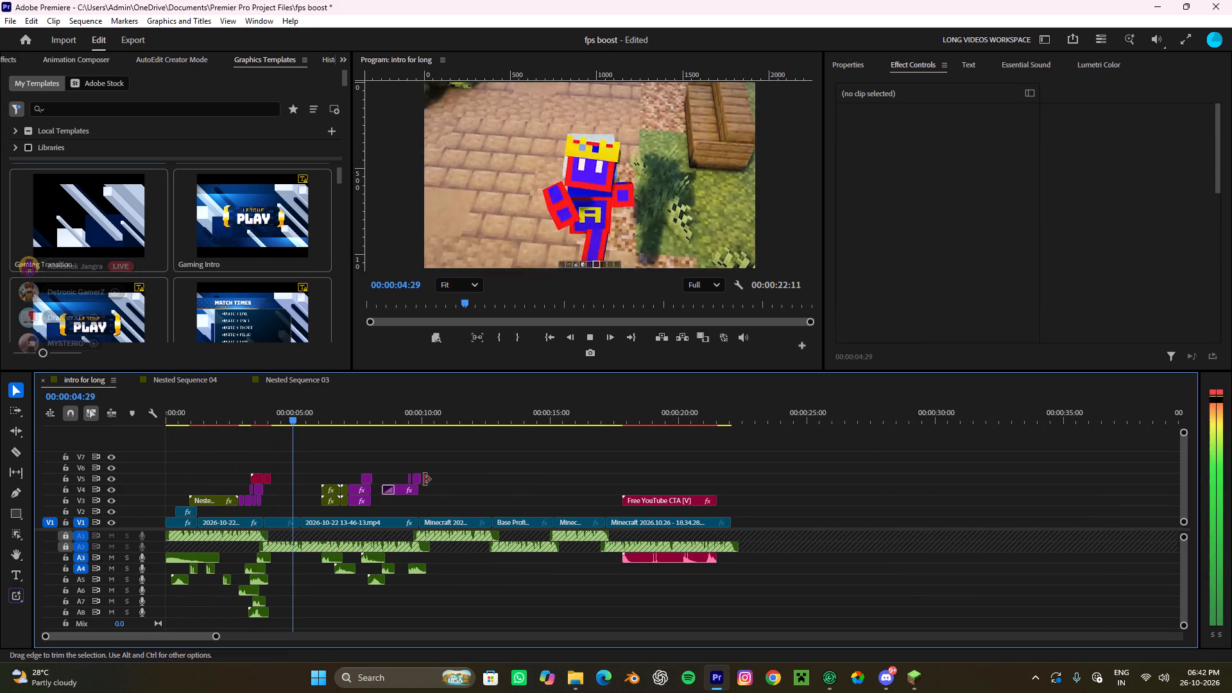
pyautogui.press('space')
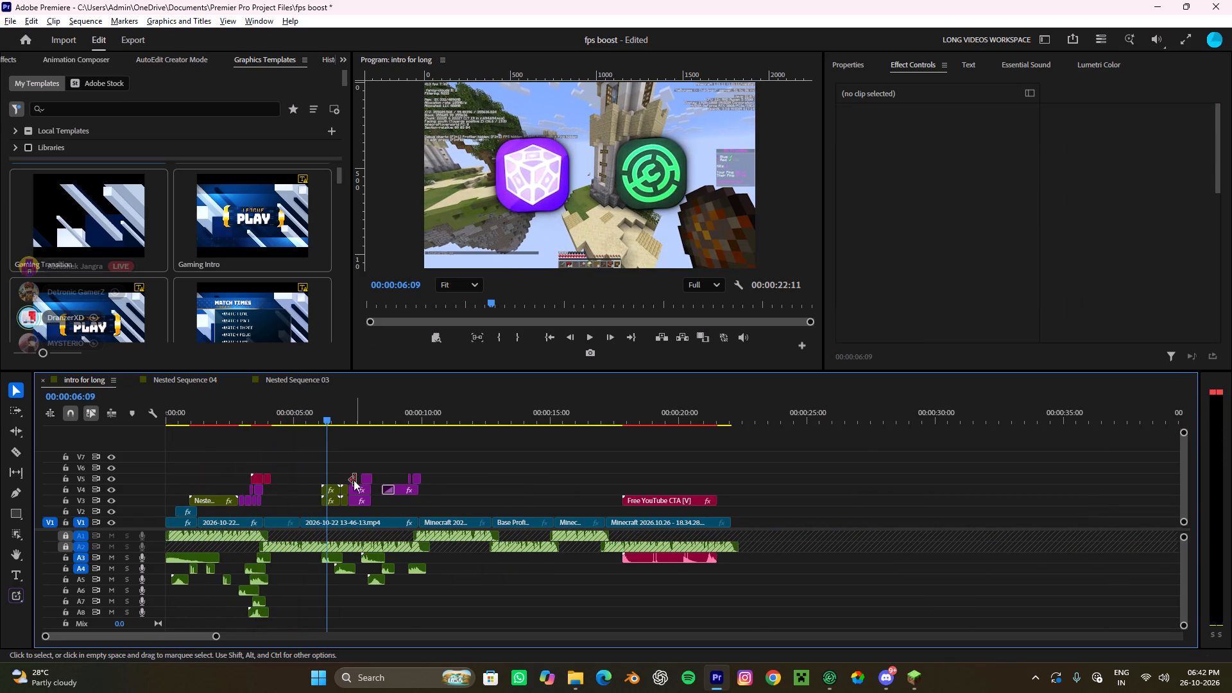
# Replay and scrub the paired logo clips on V3 and V4 between about 00:00:06:00 and 00:00:08:02 to examine their animation.
pyautogui.keyDown('alt'); pyautogui.scroll(9, 297, 492); pyautogui.keyUp('alt')
pyautogui.scroll(4, 337, 486)
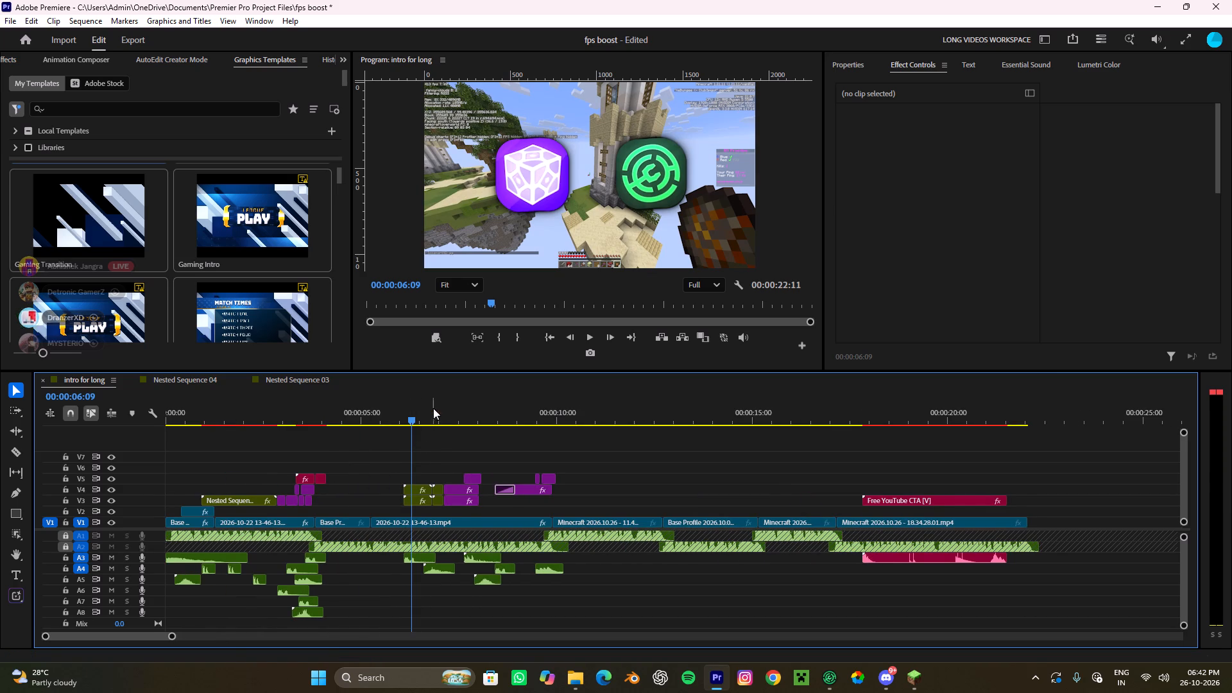
pyautogui.moveTo(416, 406); pyautogui.dragTo(397, 412)
pyautogui.press('space')
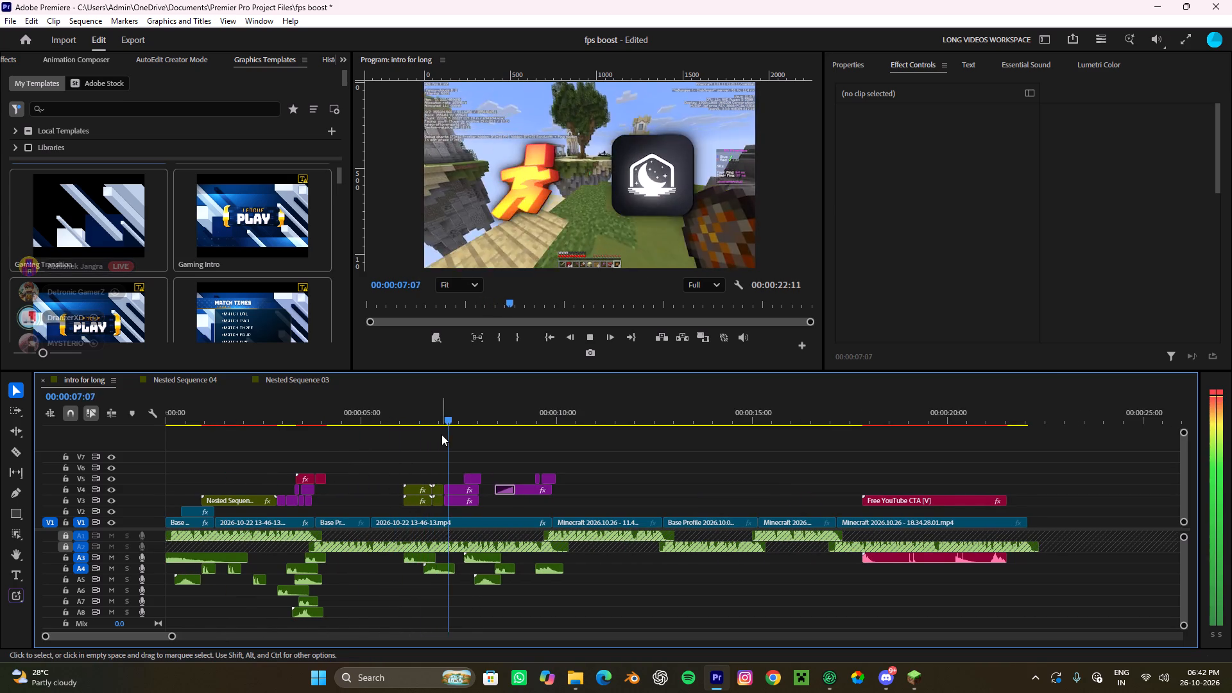
pyautogui.press('space')
pyautogui.moveTo(480, 419); pyautogui.dragTo(450, 435)
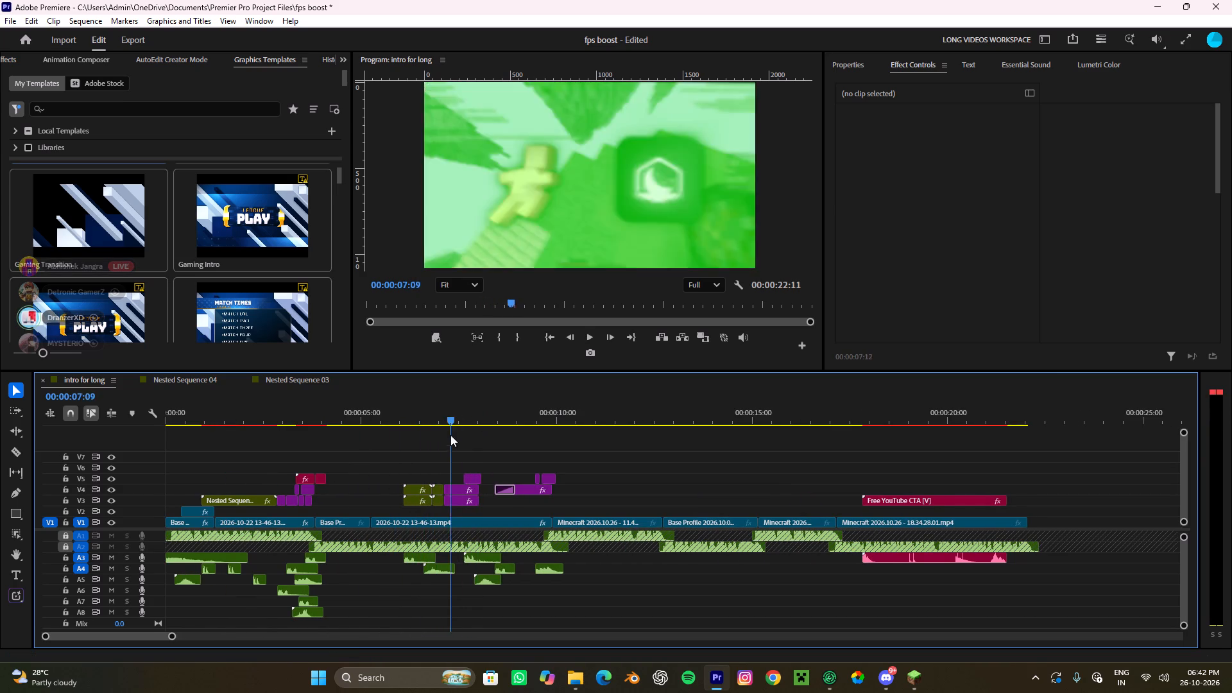
pyautogui.moveTo(450, 435); pyautogui.dragTo(405, 479)
pyautogui.press('space')
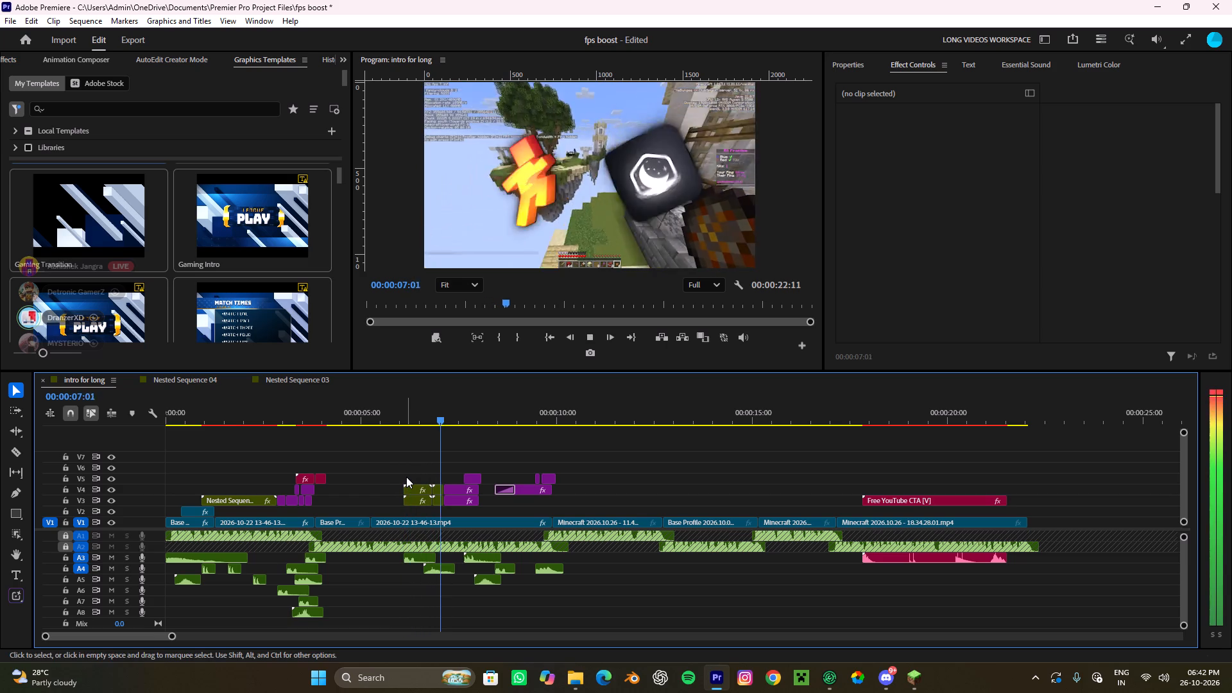
pyautogui.press('space')
pyautogui.keyDown('alt'); pyautogui.scroll(5, 433, 498); pyautogui.keyUp('alt')
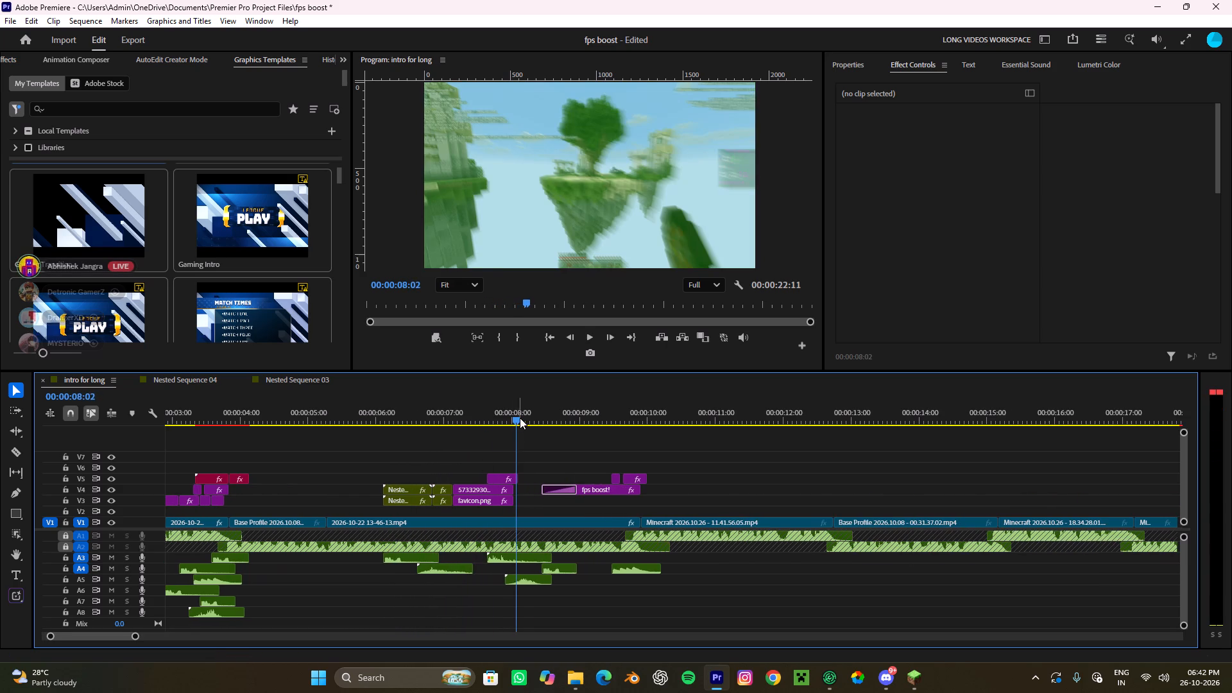
pyautogui.moveTo(517, 417); pyautogui.dragTo(400, 480)
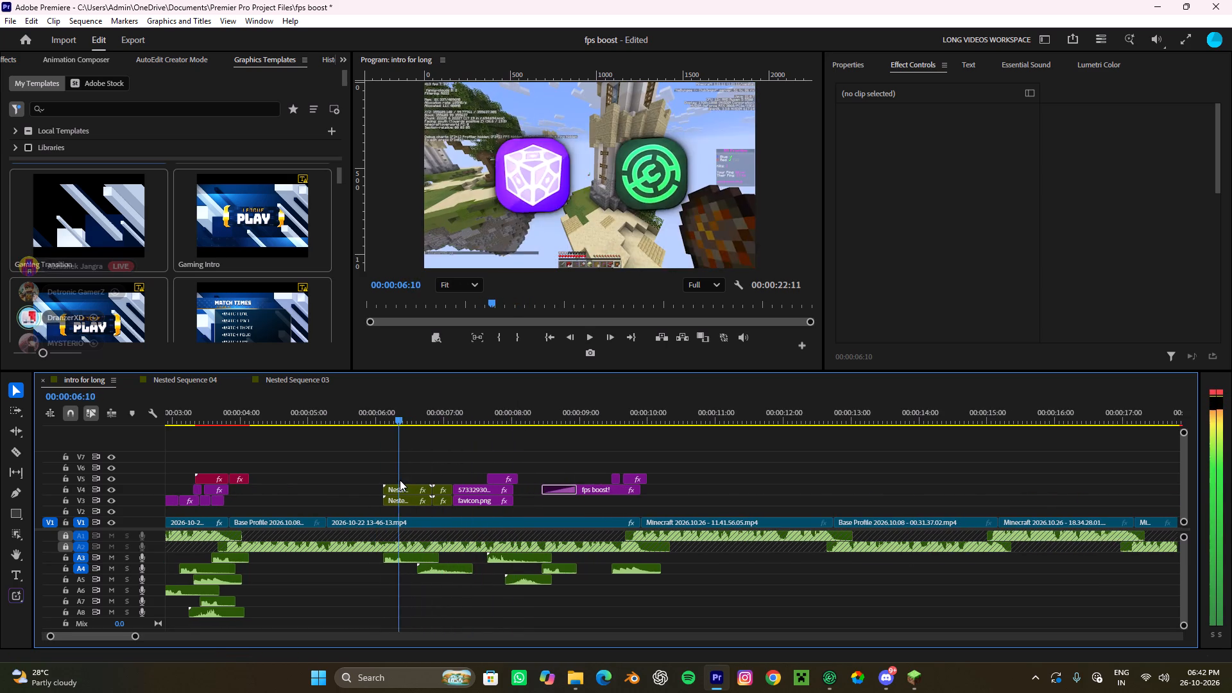
pyautogui.moveTo(400, 480); pyautogui.dragTo(381, 489)
pyautogui.click(427, 461)
pyautogui.keyDown('alt'); pyautogui.scroll(-4, 427, 461); pyautogui.keyUp('alt')
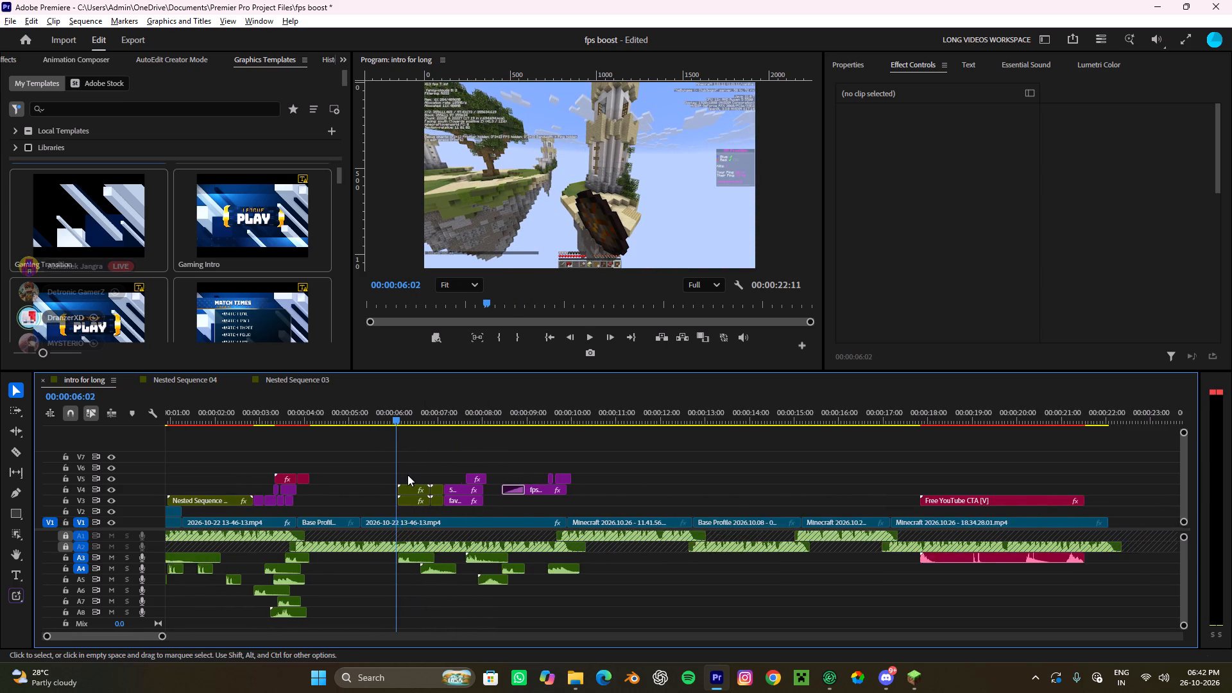
pyautogui.keyDown('alt'); pyautogui.scroll(4, 403, 477); pyautogui.keyUp('alt')
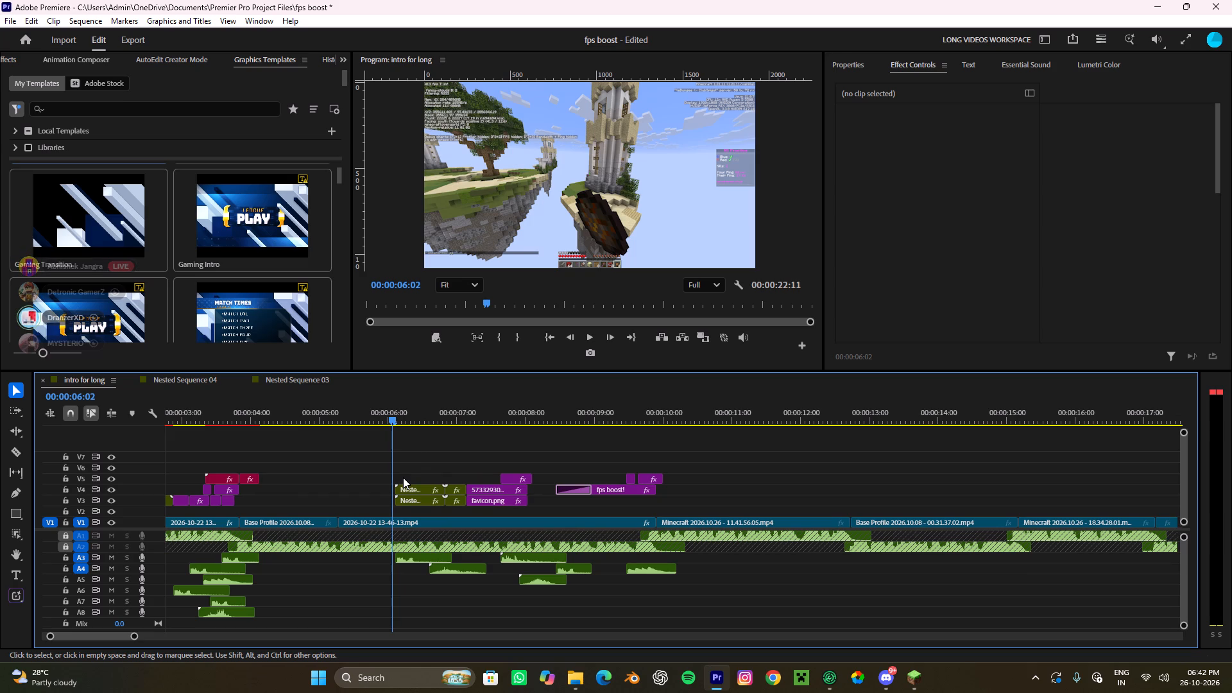
pyautogui.keyDown('alt'); pyautogui.scroll(-3, 403, 477); pyautogui.keyUp('alt')
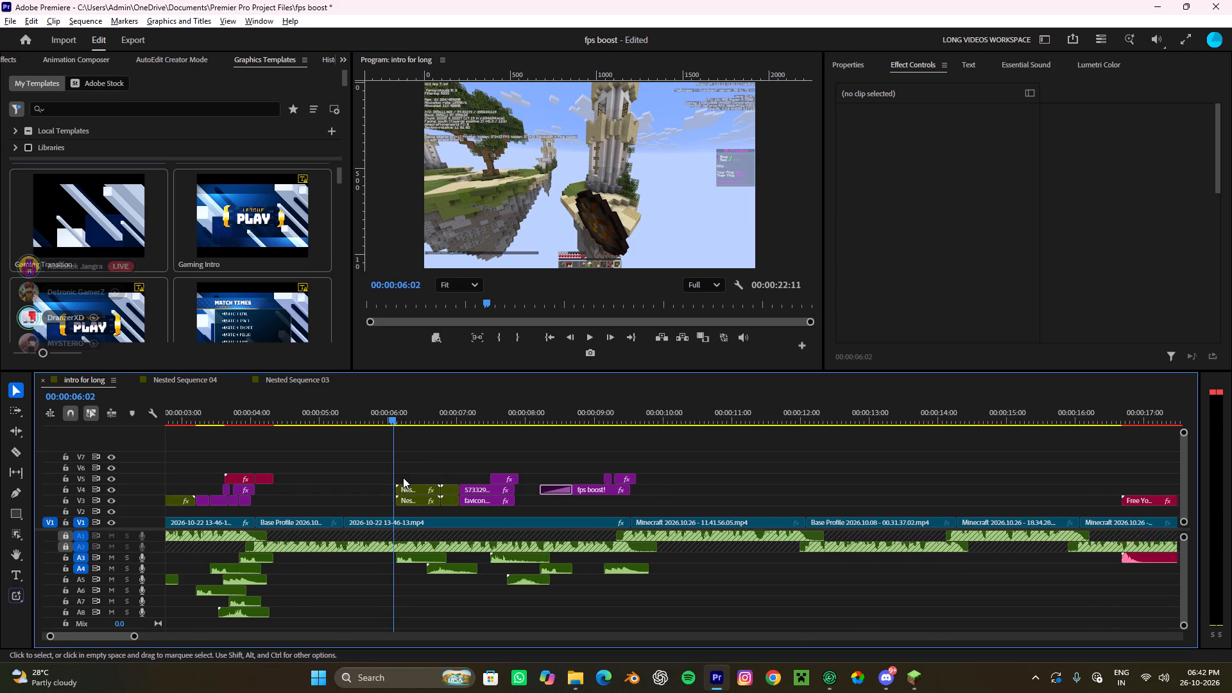
pyautogui.click(453, 463)
# Scrub back through the Nested Sequence 04 logo carousel between about 00:00:01:09 and 00:00:03:02 to compare its animation.
pyautogui.moveTo(397, 411); pyautogui.dragTo(325, 422)
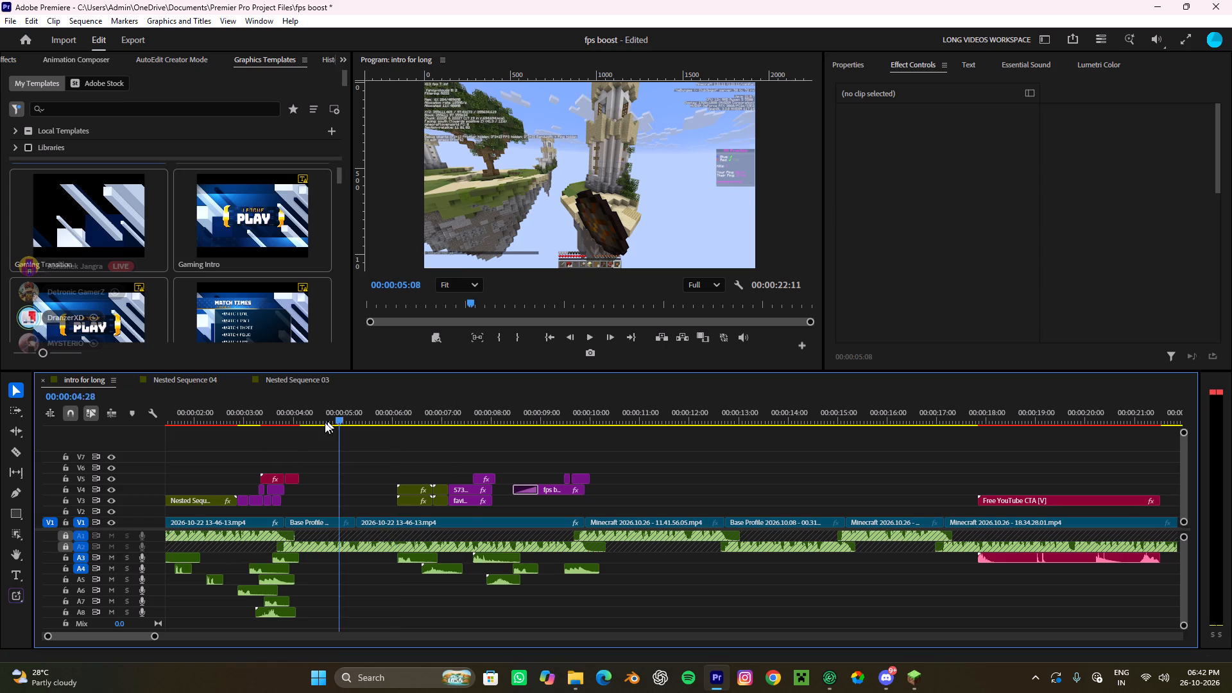
pyautogui.moveTo(325, 422); pyautogui.dragTo(238, 513)
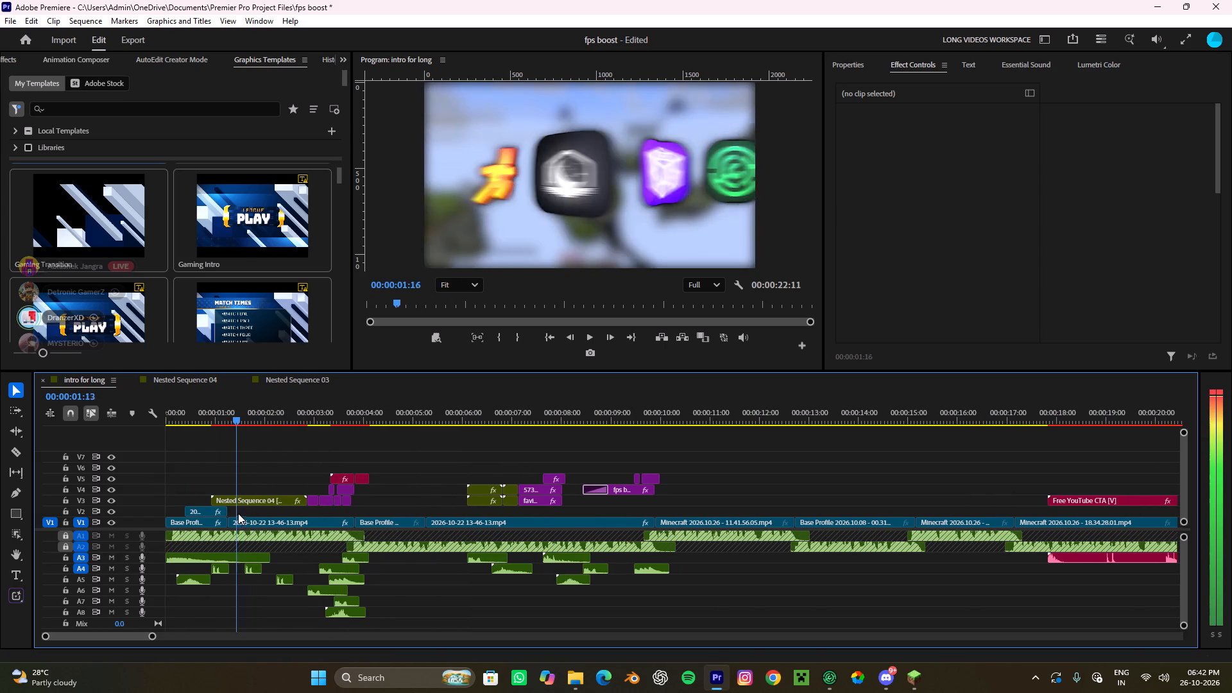
pyautogui.moveTo(238, 513); pyautogui.dragTo(232, 524)
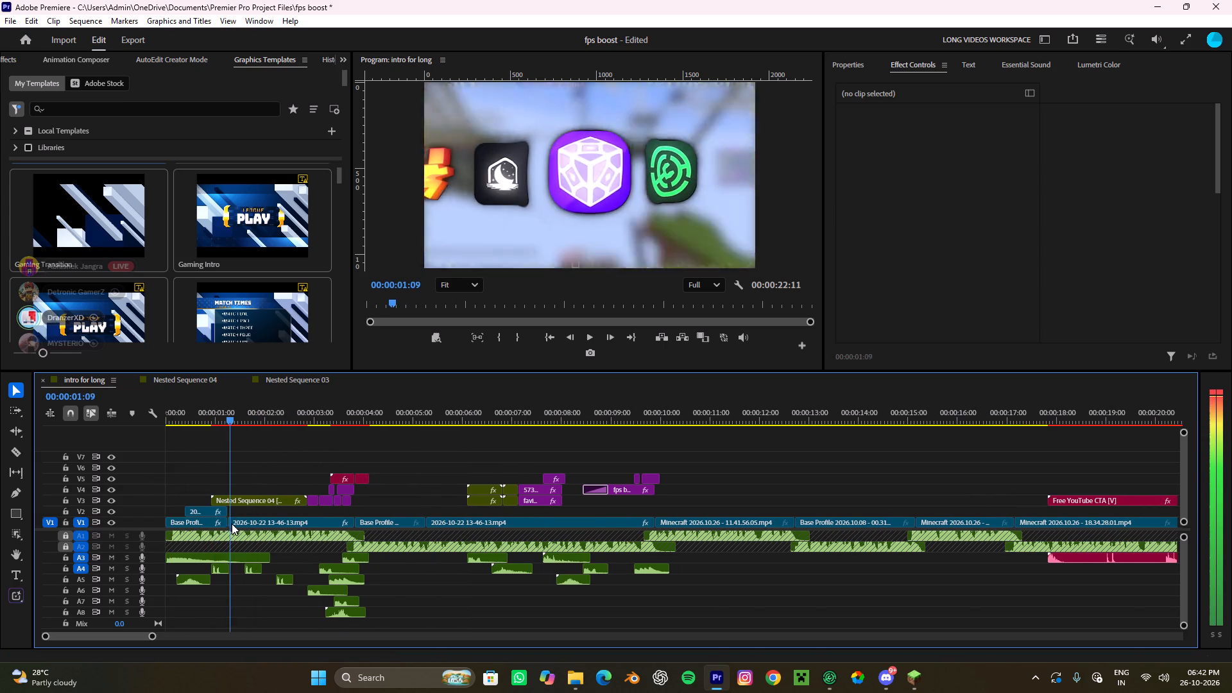
pyautogui.moveTo(232, 524); pyautogui.dragTo(319, 538)
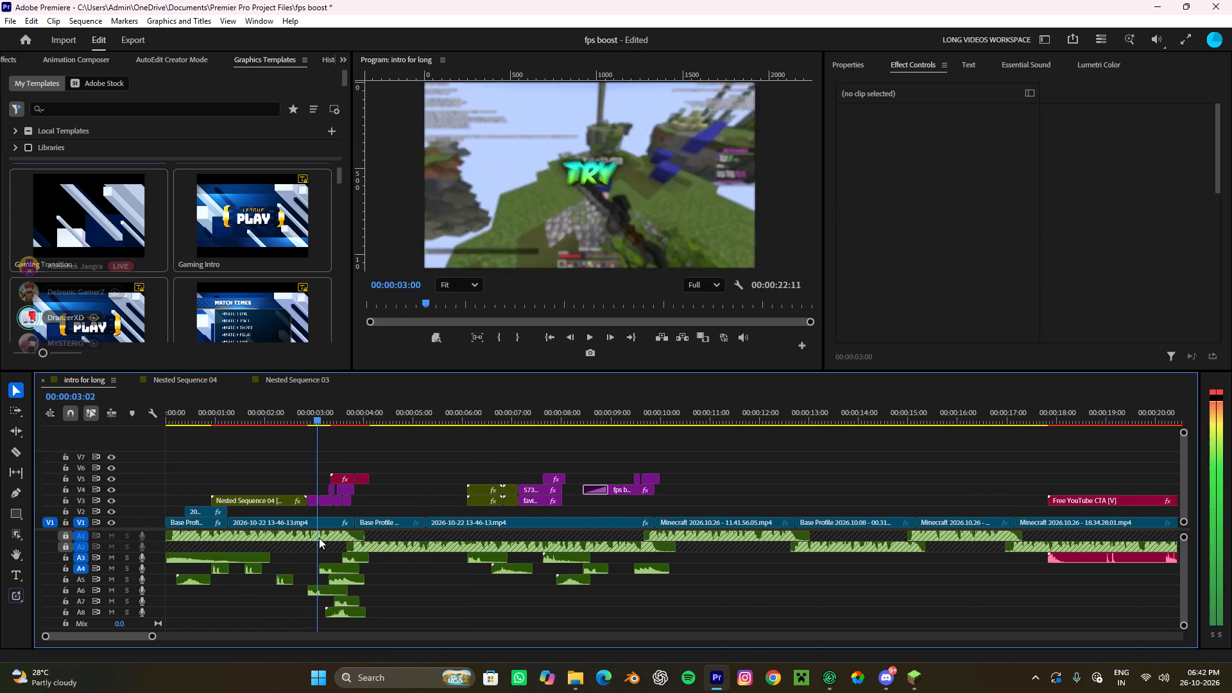
pyautogui.moveTo(319, 538); pyautogui.dragTo(303, 539)
pyautogui.keyDown('alt'); pyautogui.scroll(-5, 303, 538); pyautogui.keyUp('alt')
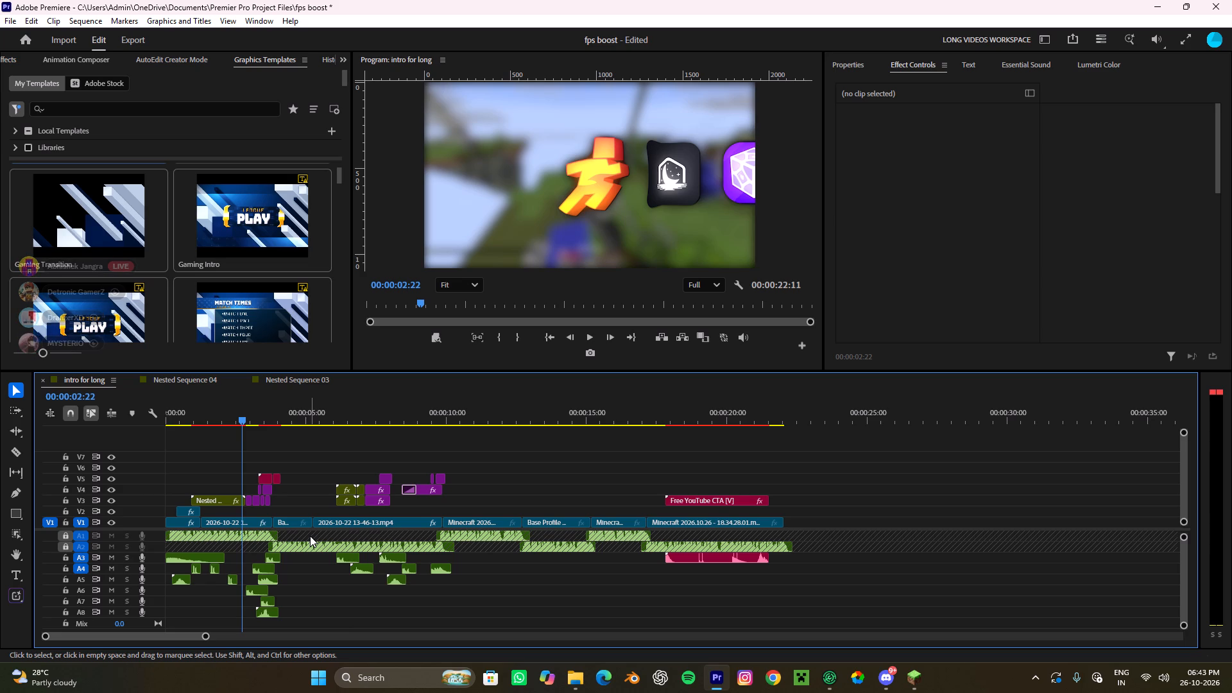
pyautogui.keyDown('alt'); pyautogui.scroll(10, 271, 536); pyautogui.keyUp('alt')
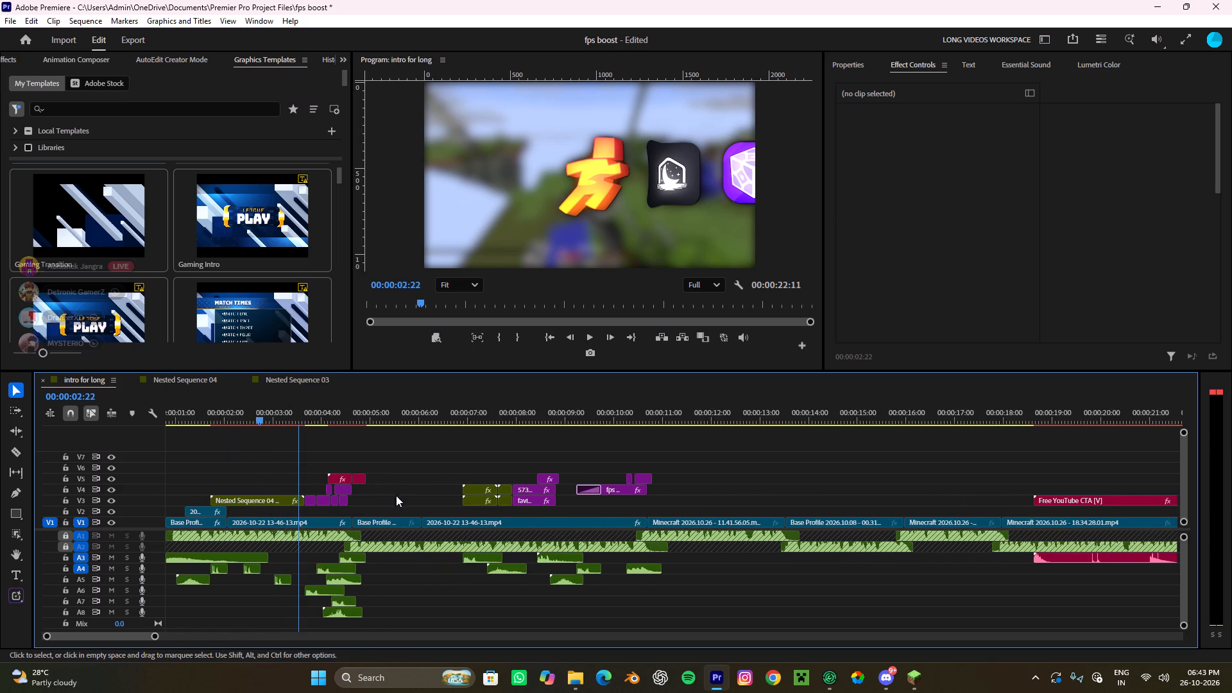
# Play the sequence from 00:00:02:22 to about 00:00:17:06 to review the remaining logo, title and Minecraft footage sections.
pyautogui.press('space')
pyautogui.keyDown('alt'); pyautogui.scroll(-5, 398, 494); pyautogui.keyUp('alt')
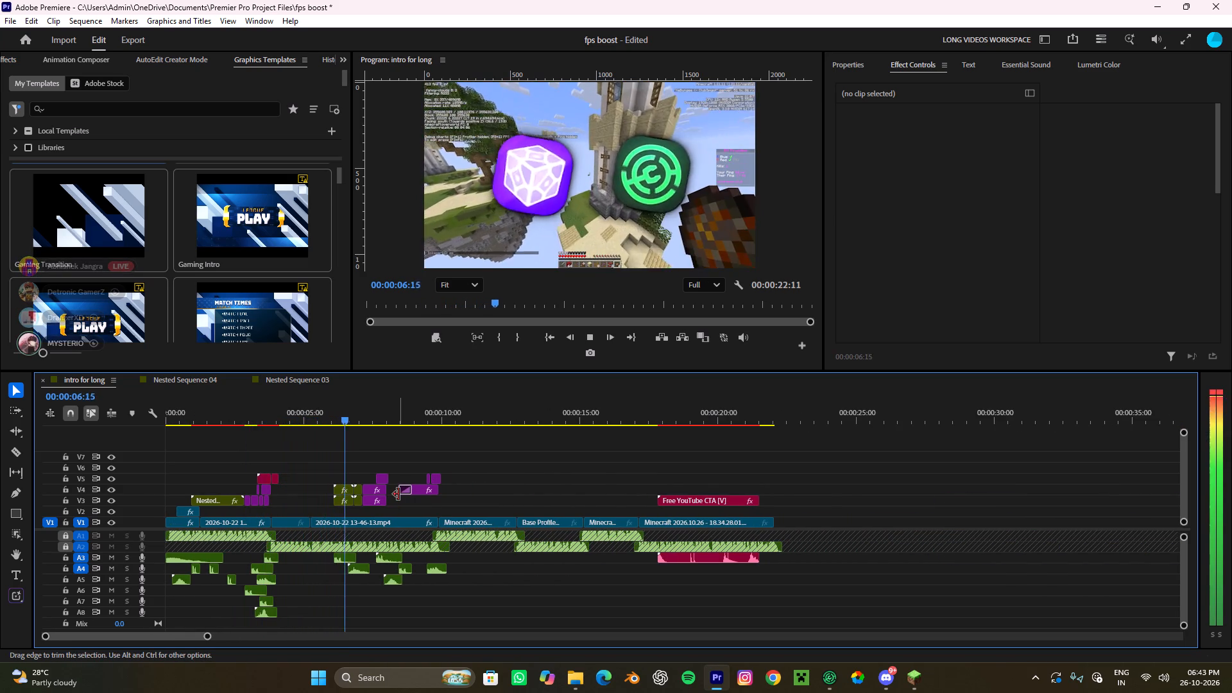
pyautogui.keyDown('alt'); pyautogui.scroll(-4, 416, 533); pyautogui.keyUp('alt')
pyautogui.keyDown('alt'); pyautogui.scroll(5, 393, 540); pyautogui.keyUp('alt')
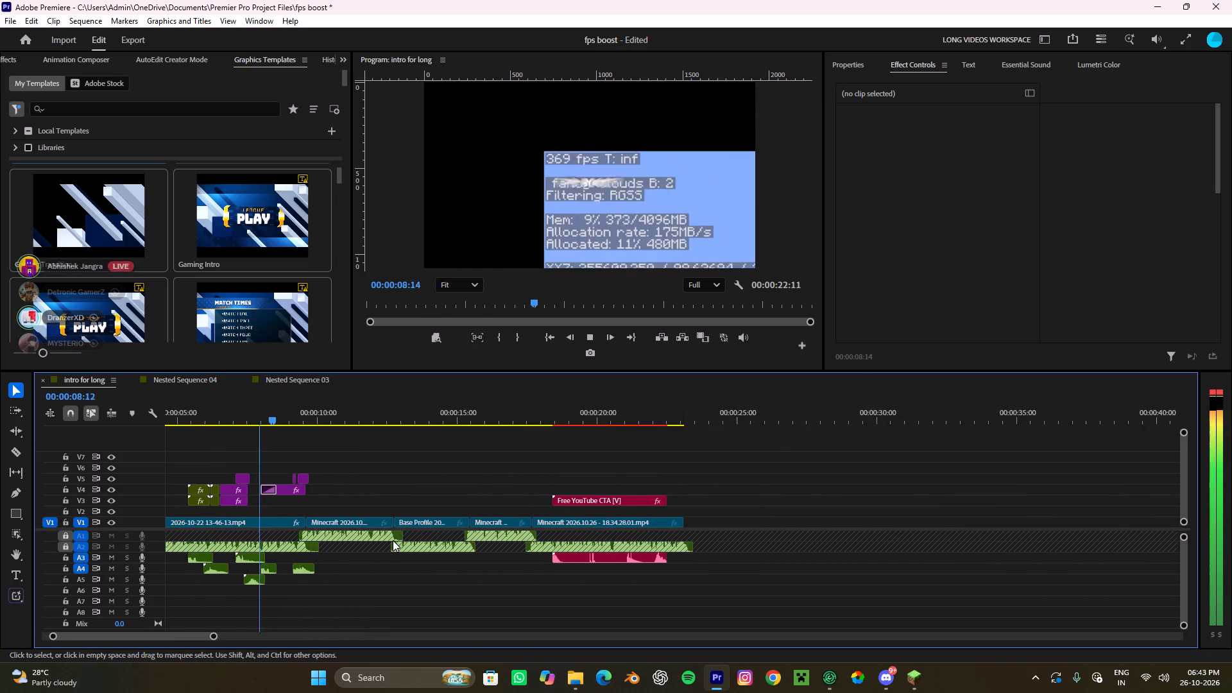
pyautogui.keyDown('alt'); pyautogui.scroll(-4, 393, 540); pyautogui.keyUp('alt')
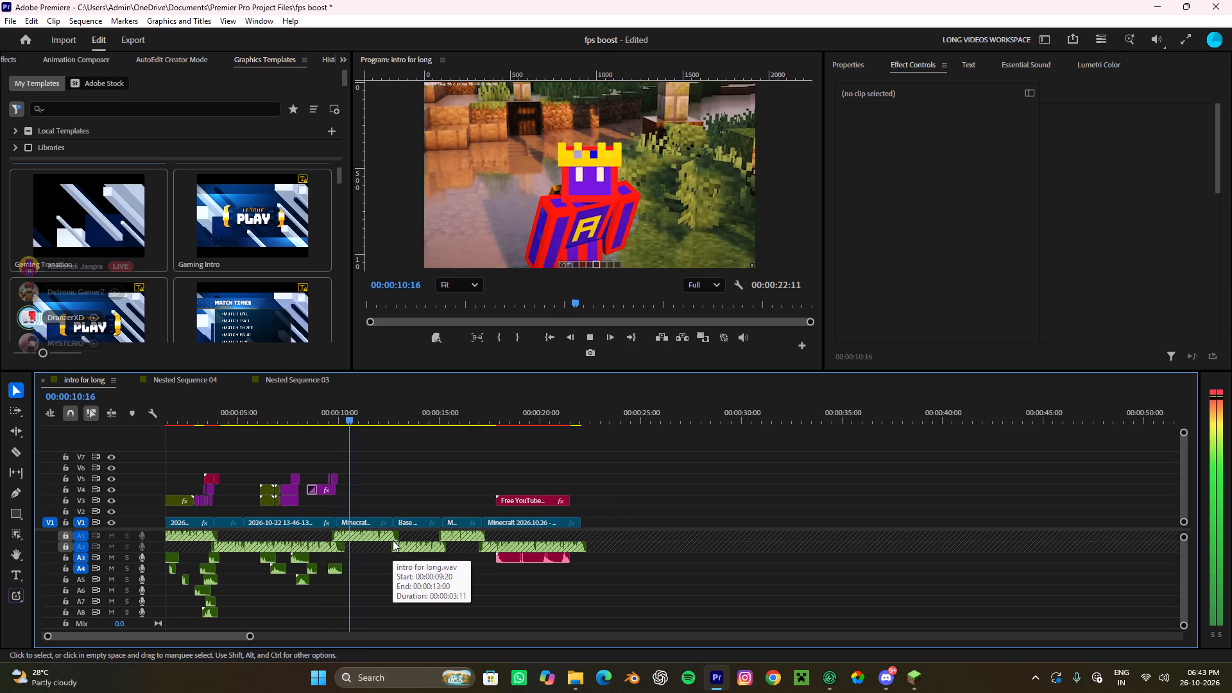
pyautogui.keyDown('alt'); pyautogui.scroll(-4, 411, 538); pyautogui.keyUp('alt')
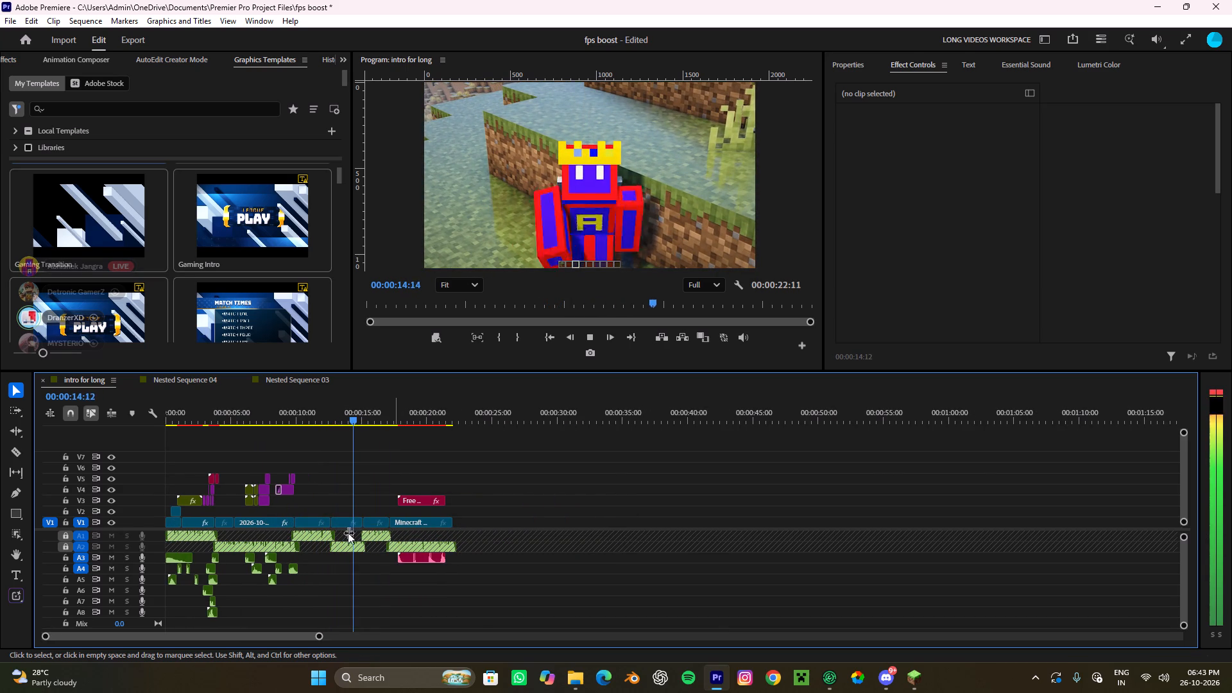
pyautogui.keyDown('alt'); pyautogui.scroll(-2, 333, 533); pyautogui.keyUp('alt')
pyautogui.keyDown('alt'); pyautogui.scroll(3, 333, 533); pyautogui.keyUp('alt')
pyautogui.keyDown('alt'); pyautogui.scroll(-3, 357, 490); pyautogui.keyUp('alt')
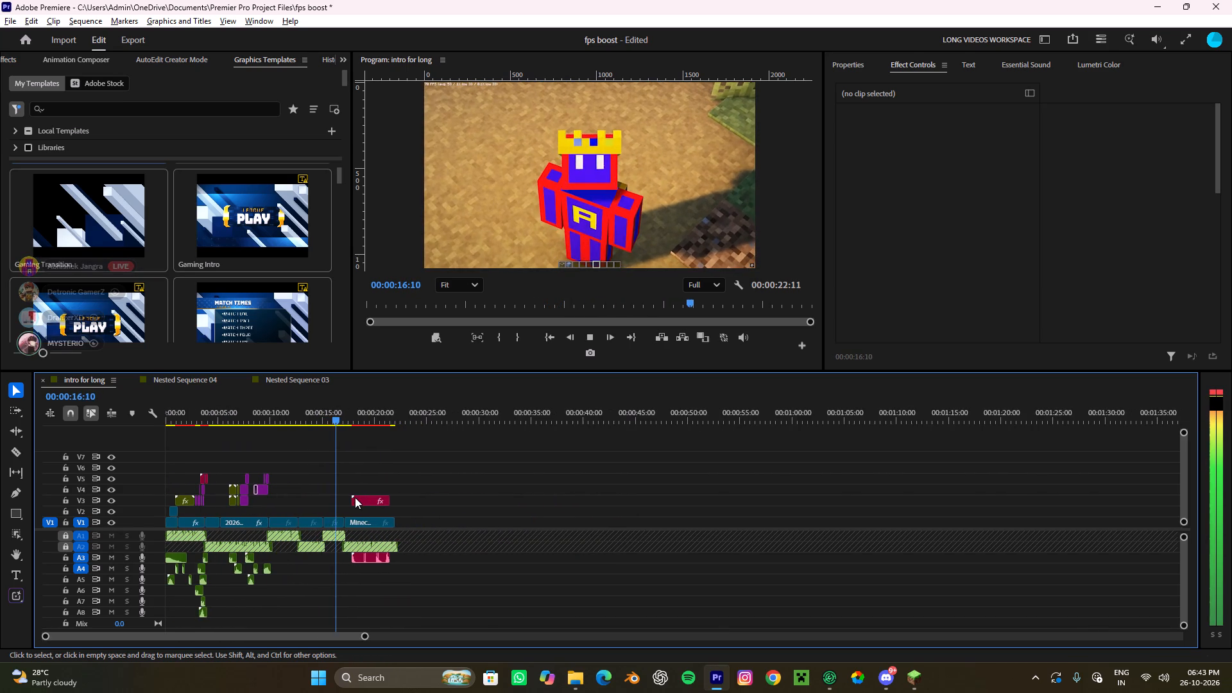
pyautogui.keyDown('alt'); pyautogui.scroll(4, 355, 497); pyautogui.keyUp('alt')
pyautogui.press('space')
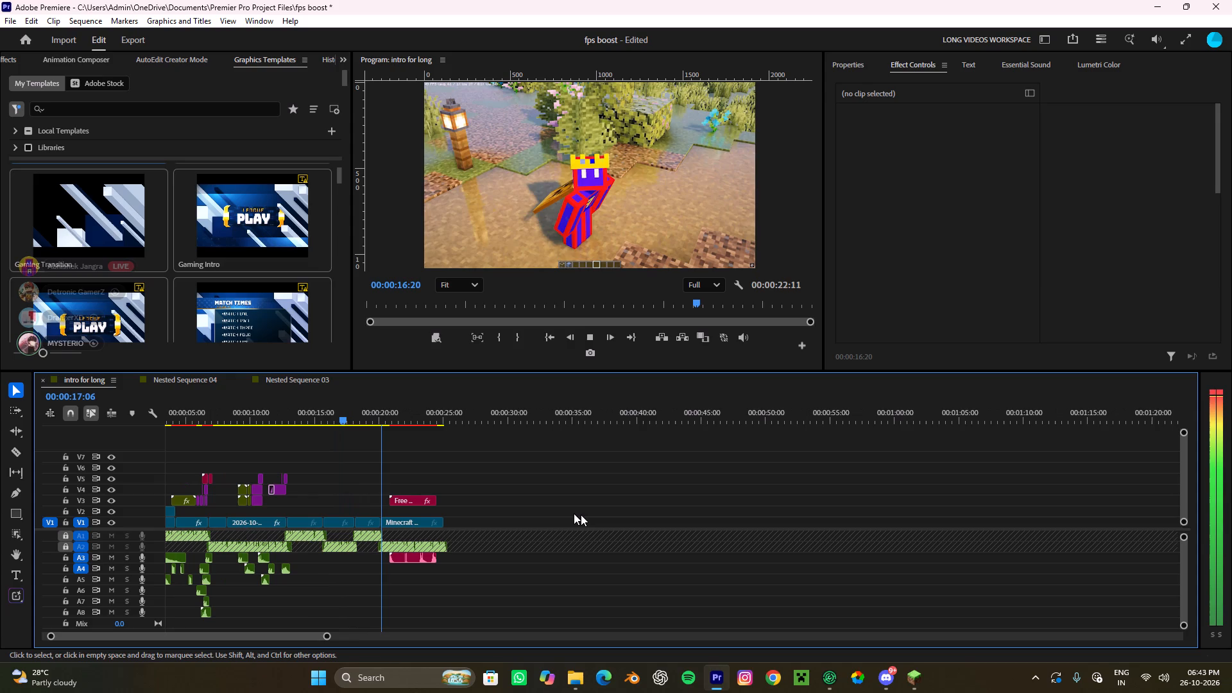
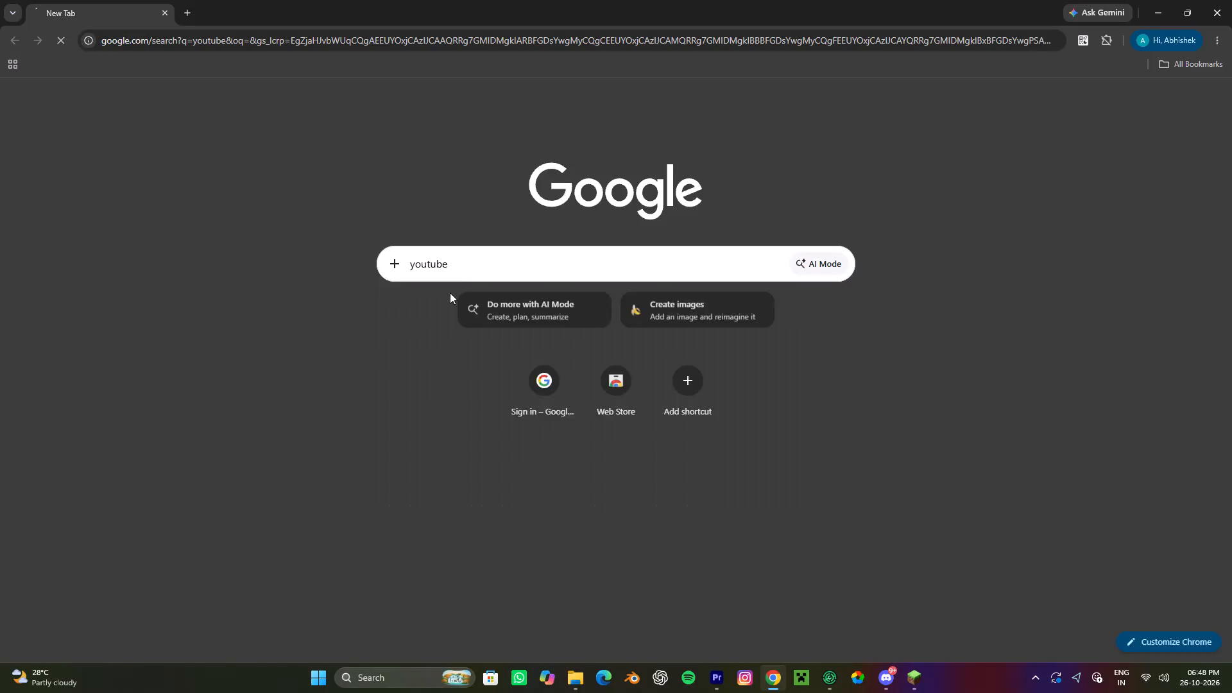
# Try reloading the Google search for youtube, and close the browser window.
pyautogui.click(435, 375)
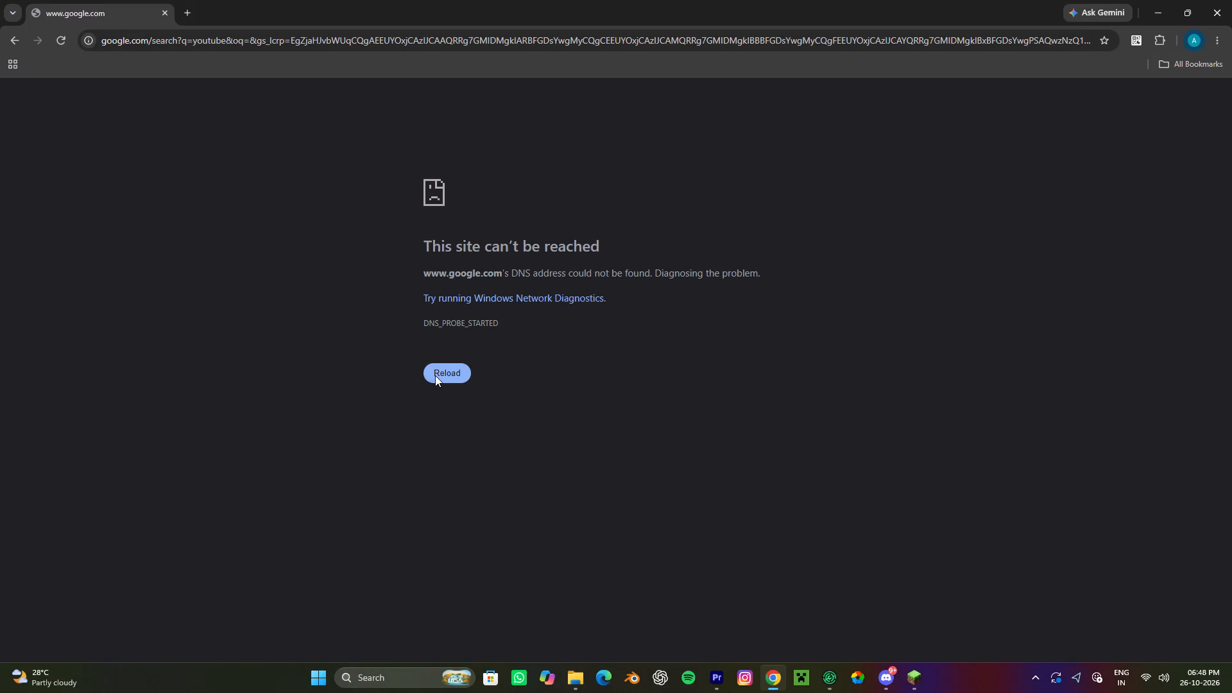
pyautogui.tripleClick(435, 375)
pyautogui.doubleClick(435, 375)
pyautogui.click(1231, 0)
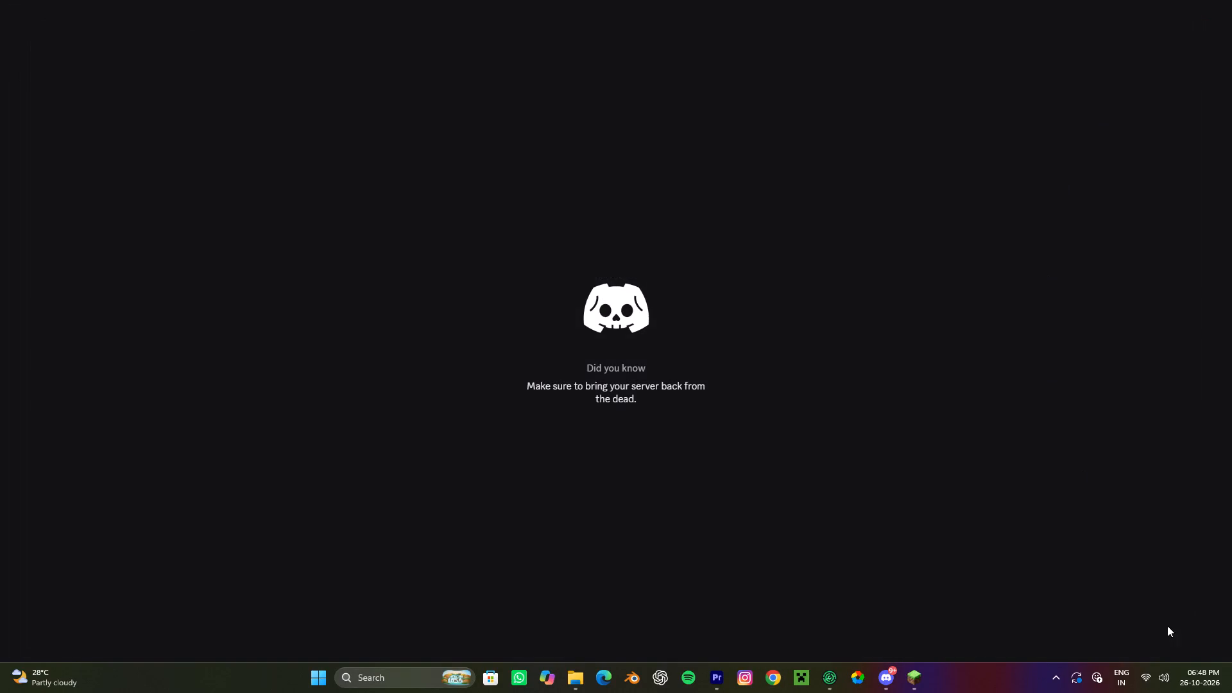
# Switch the computer's Wi-Fi connection from FTTH-5G to the FTTH network.
pyautogui.click(1160, 687)
pyautogui.click(1062, 442)
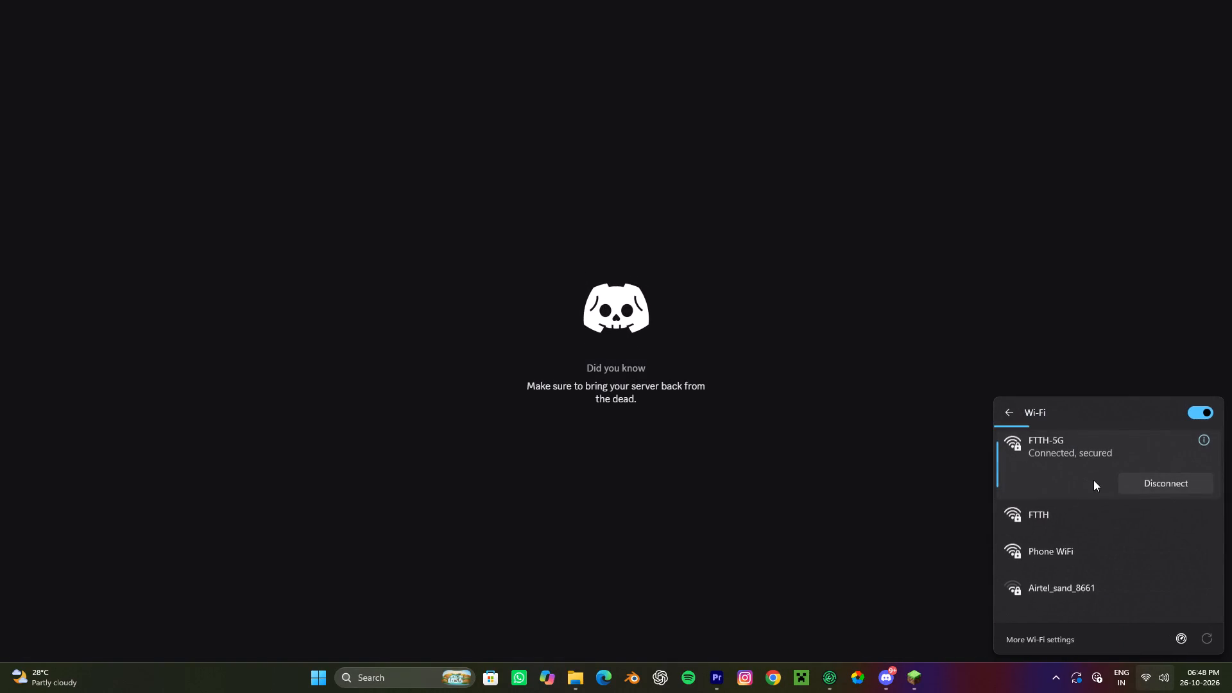
pyautogui.click(1082, 522)
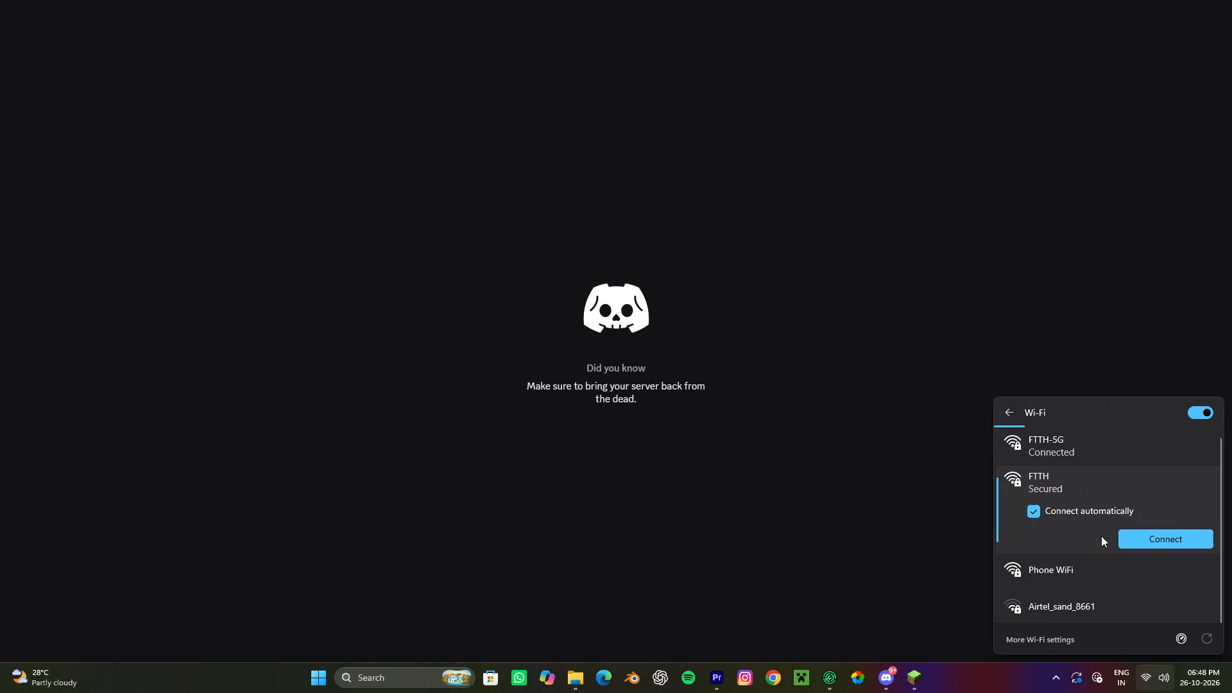
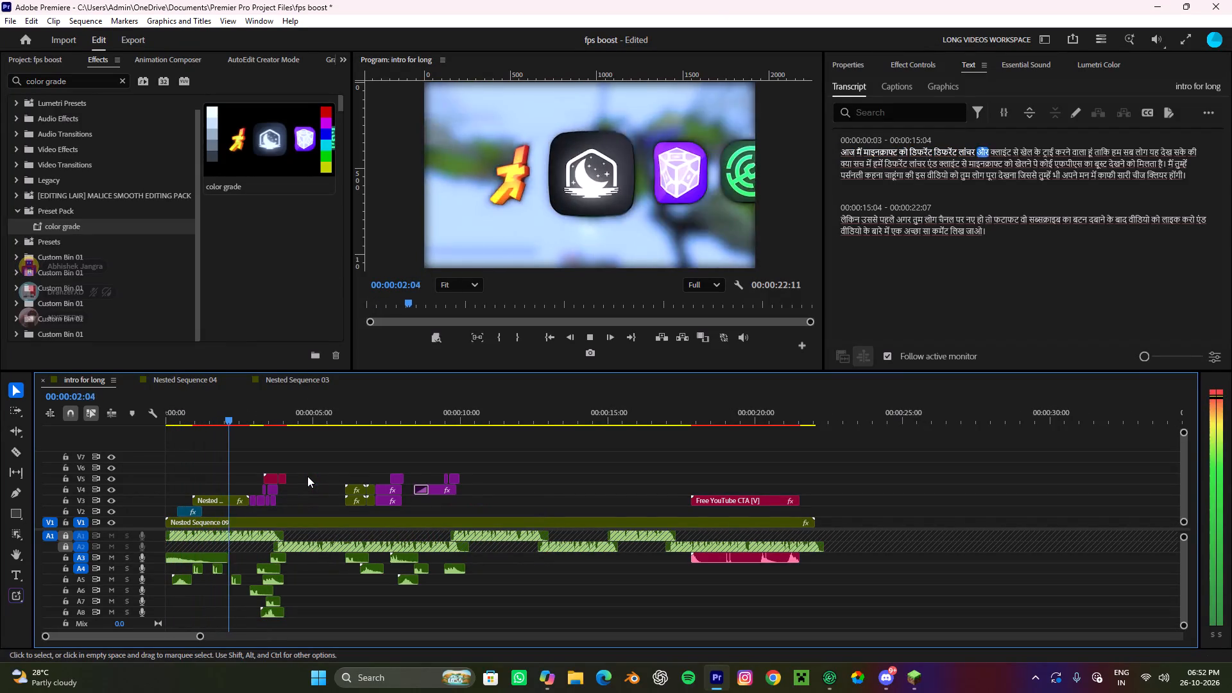
# Play the 'intro for long' sequence on from about 00:00:02:04 and stop at about 00:00:14:00 to review the Minecraft character footage.
pyautogui.scroll(-4, 423, 470)
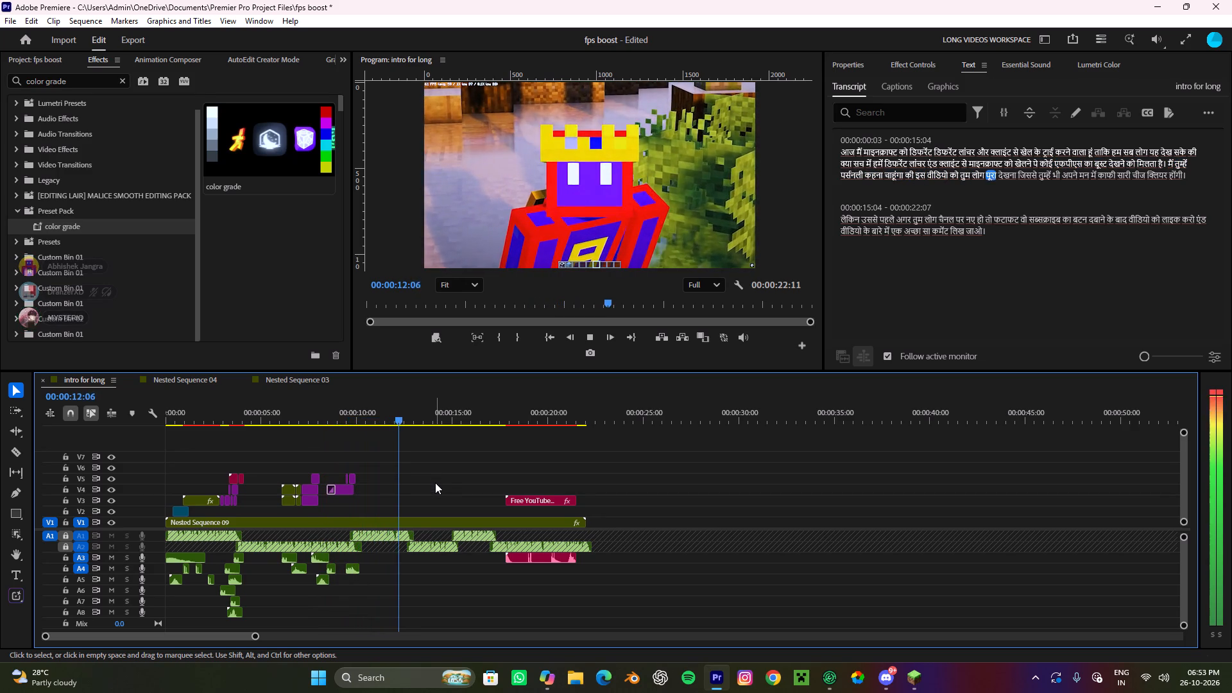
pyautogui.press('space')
pyautogui.moveTo(434, 413); pyautogui.dragTo(432, 413)
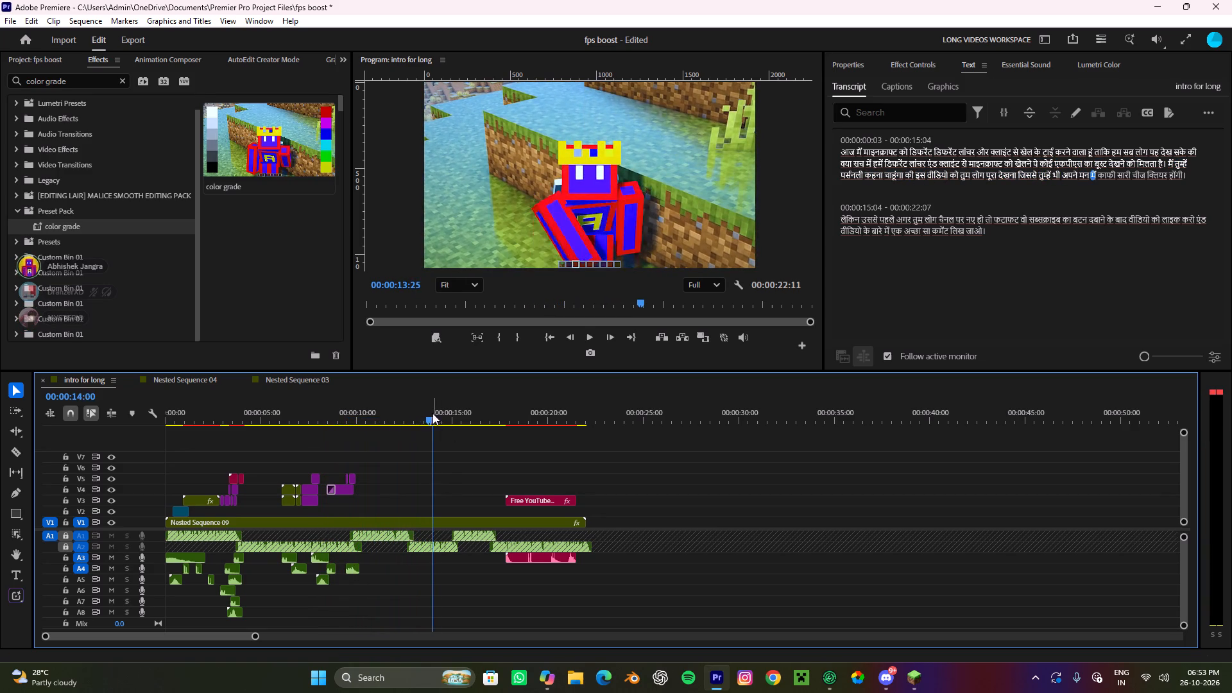
# Find Counter Basic 1 among Animation Composer's Timers & Counters and add it to V4 from about 00:00:11:18.
pyautogui.moveTo(432, 413); pyautogui.dragTo(407, 429)
pyautogui.click(49, 62)
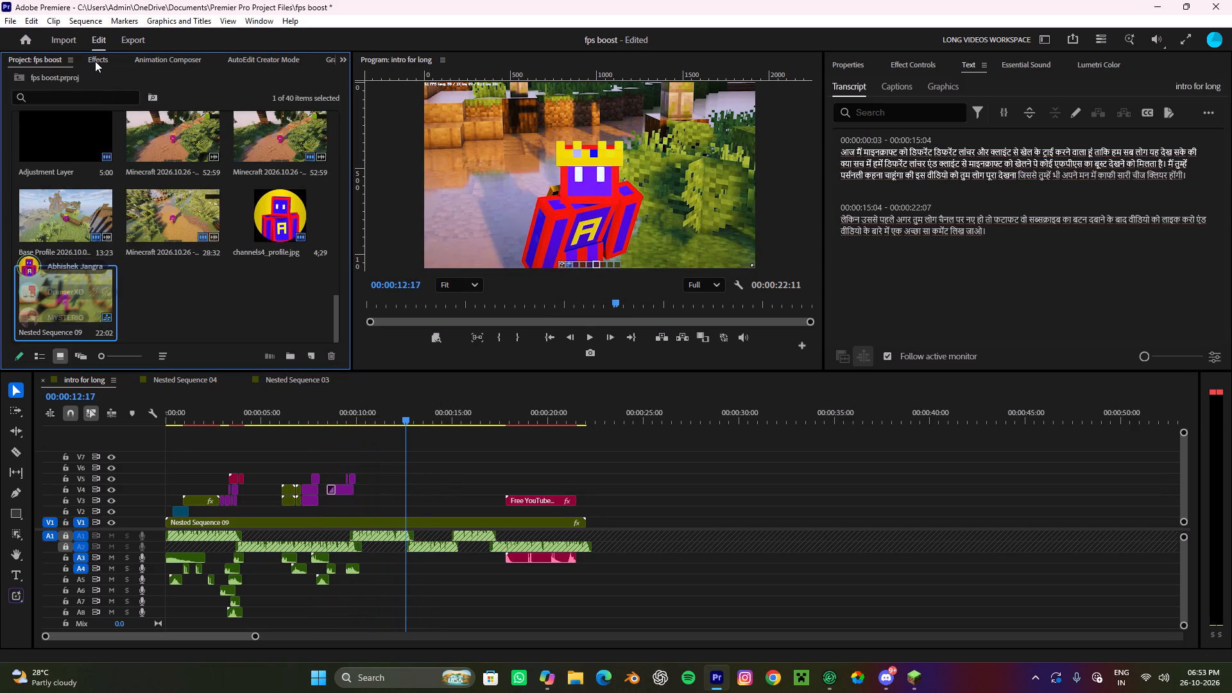
pyautogui.click(96, 60)
pyautogui.click(45, 62)
pyautogui.click(162, 65)
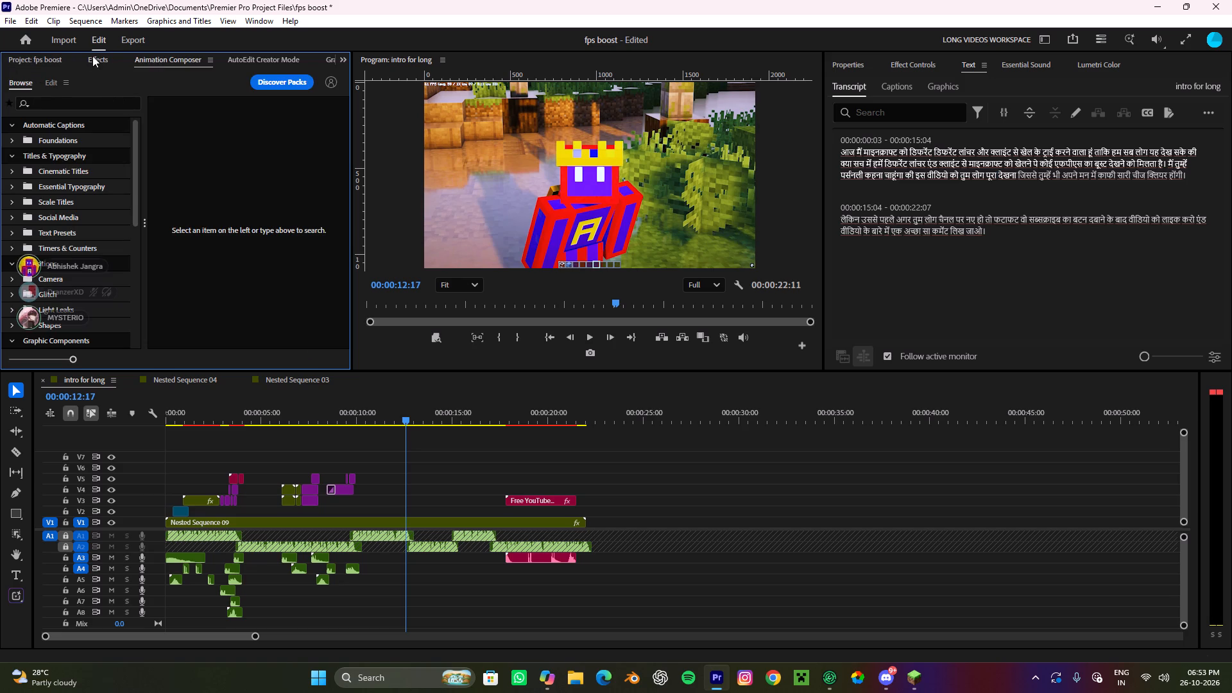
pyautogui.click(96, 56)
pyautogui.click(170, 62)
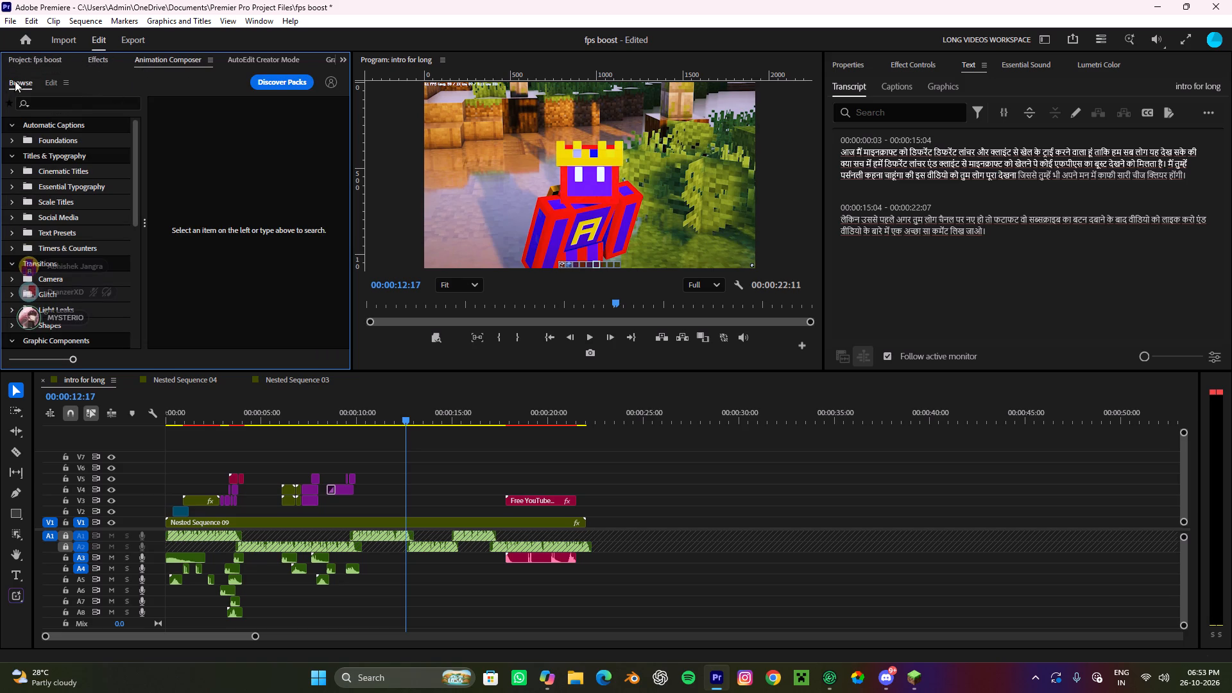
pyautogui.scroll(-1, 74, 196)
pyautogui.click(49, 171)
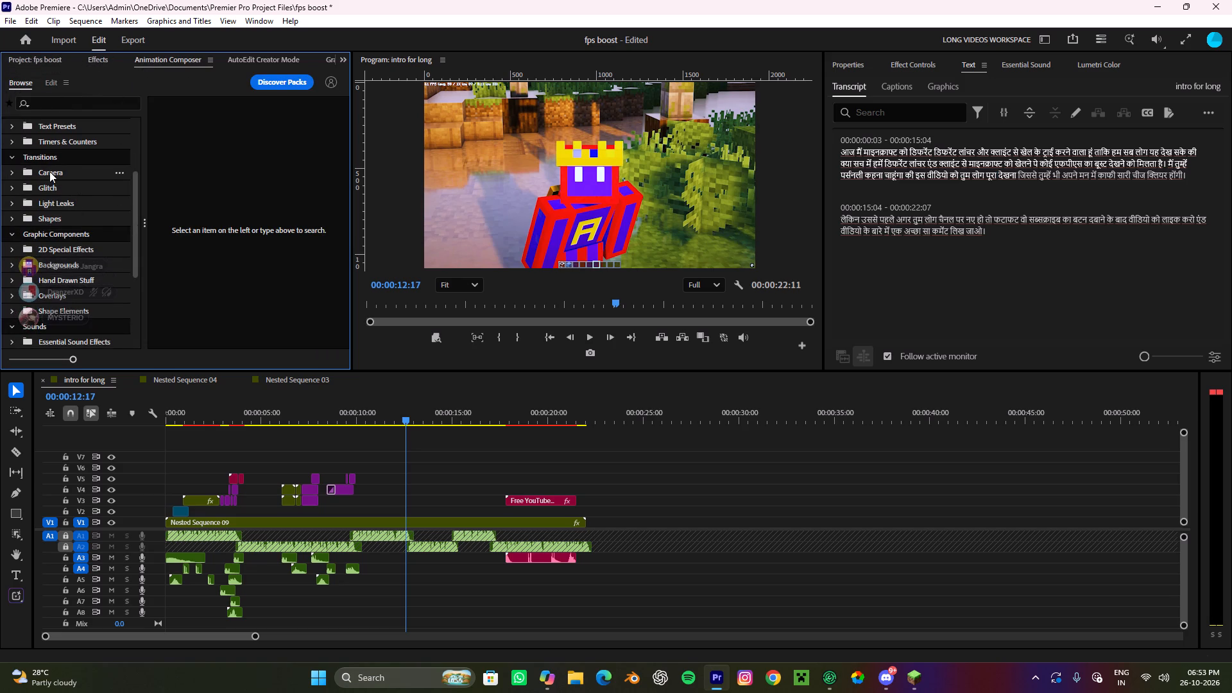
pyautogui.scroll(1, 55, 166)
pyautogui.click(73, 190)
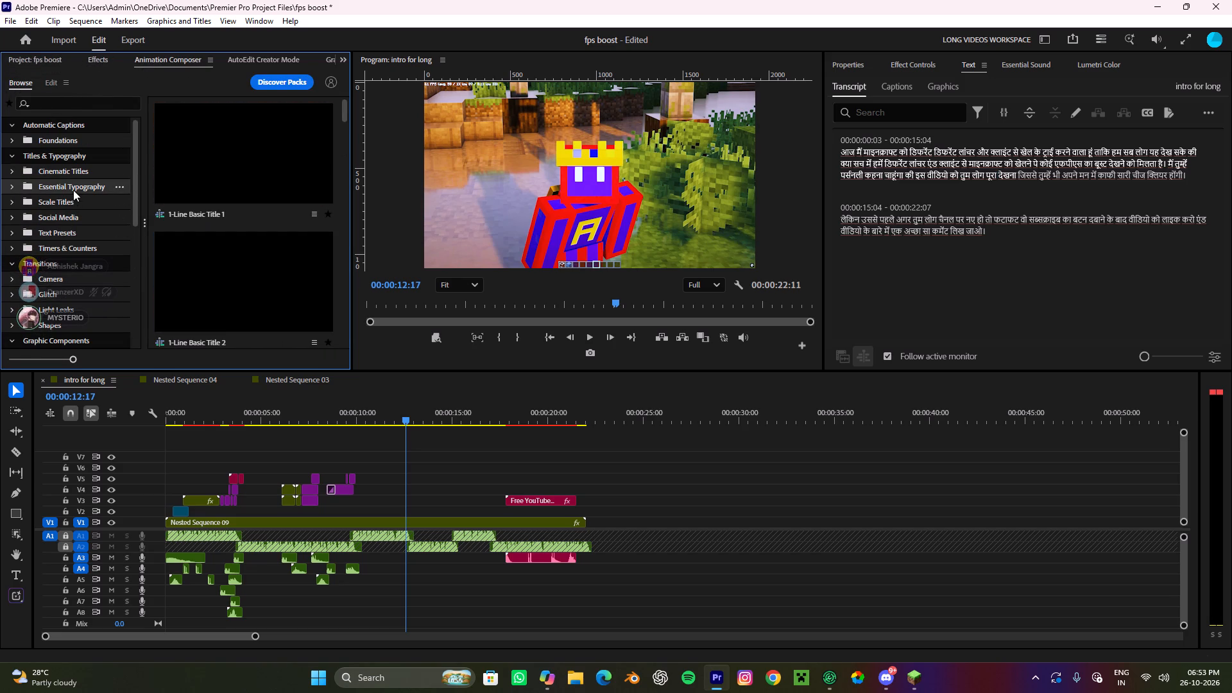
pyautogui.click(67, 201)
pyautogui.click(60, 217)
pyautogui.click(62, 228)
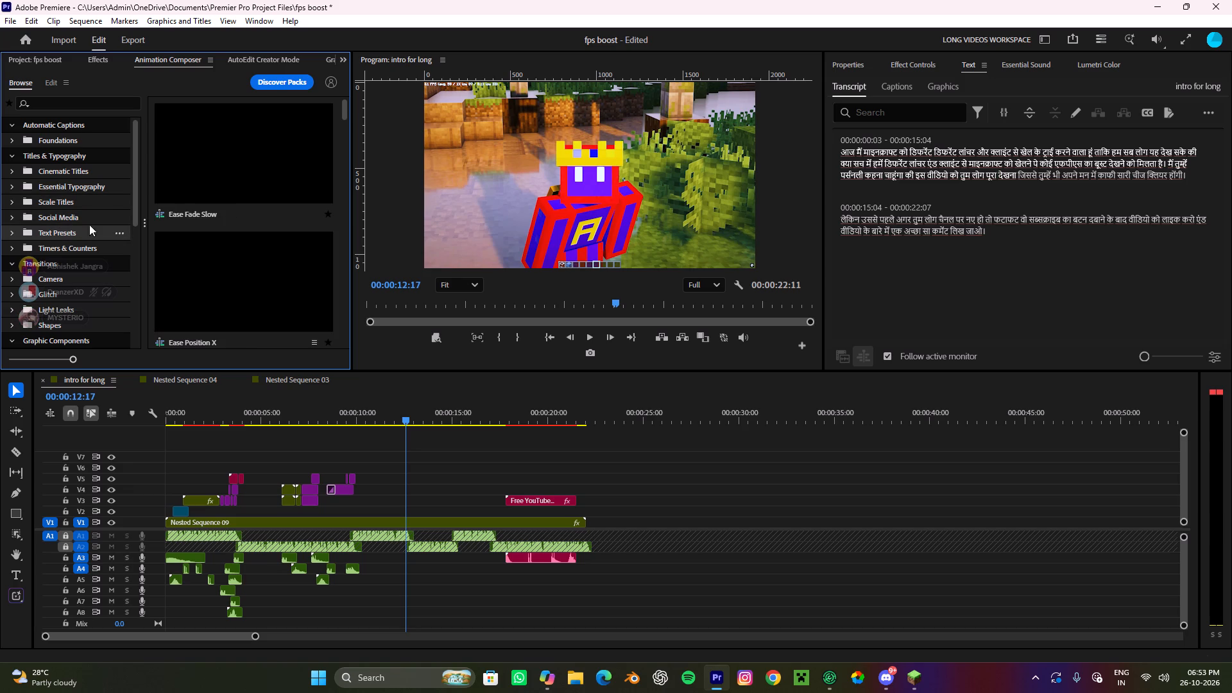
pyautogui.click(61, 244)
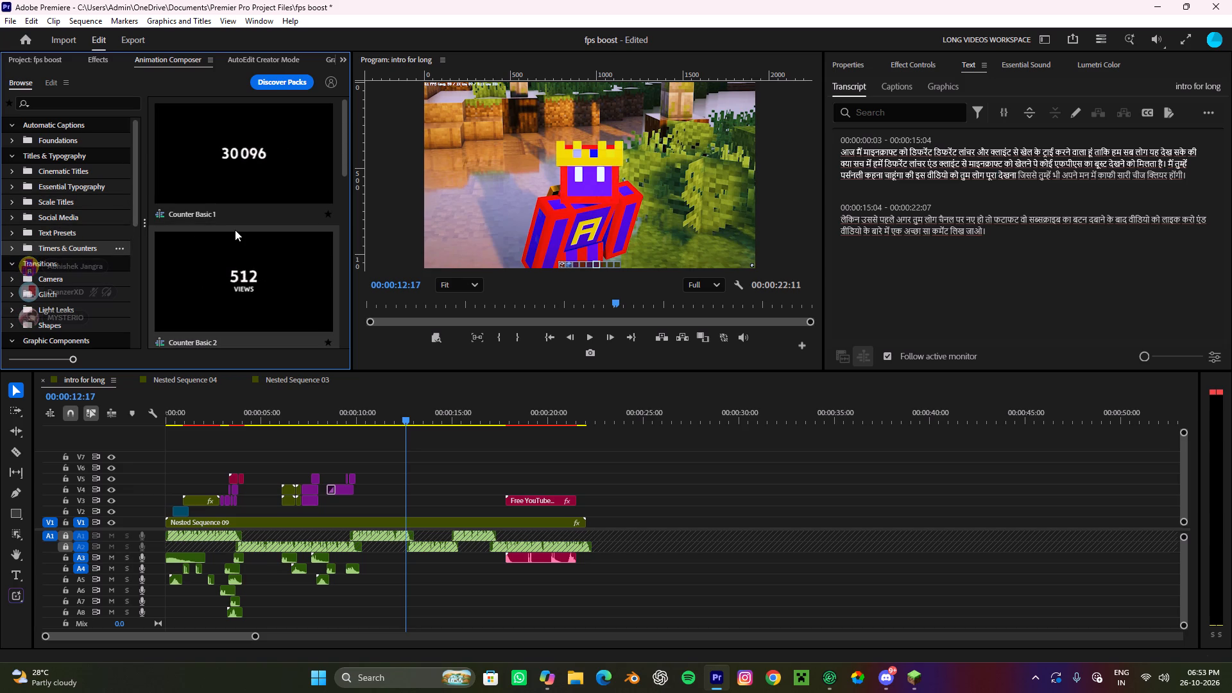
pyautogui.moveTo(231, 154); pyautogui.dragTo(413, 479)
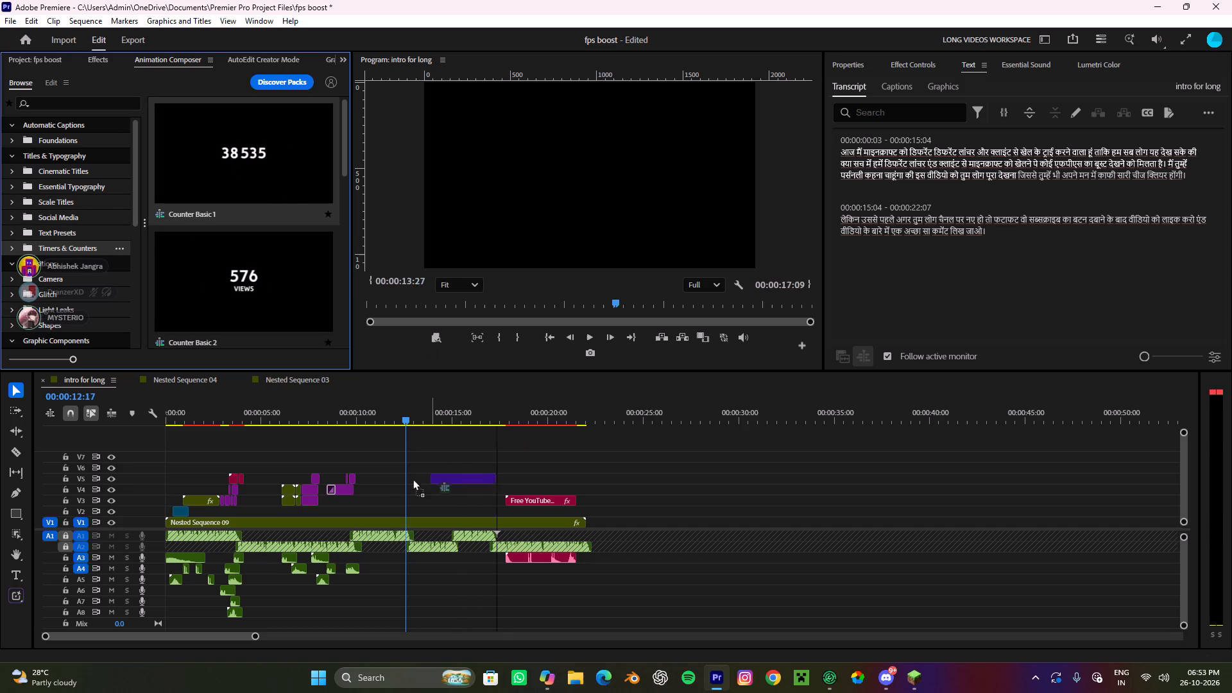
pyautogui.moveTo(413, 479); pyautogui.dragTo(386, 487)
# Set the Counter Basic 1 clip's end count to 10000.
pyautogui.scroll(-1, 276, 277)
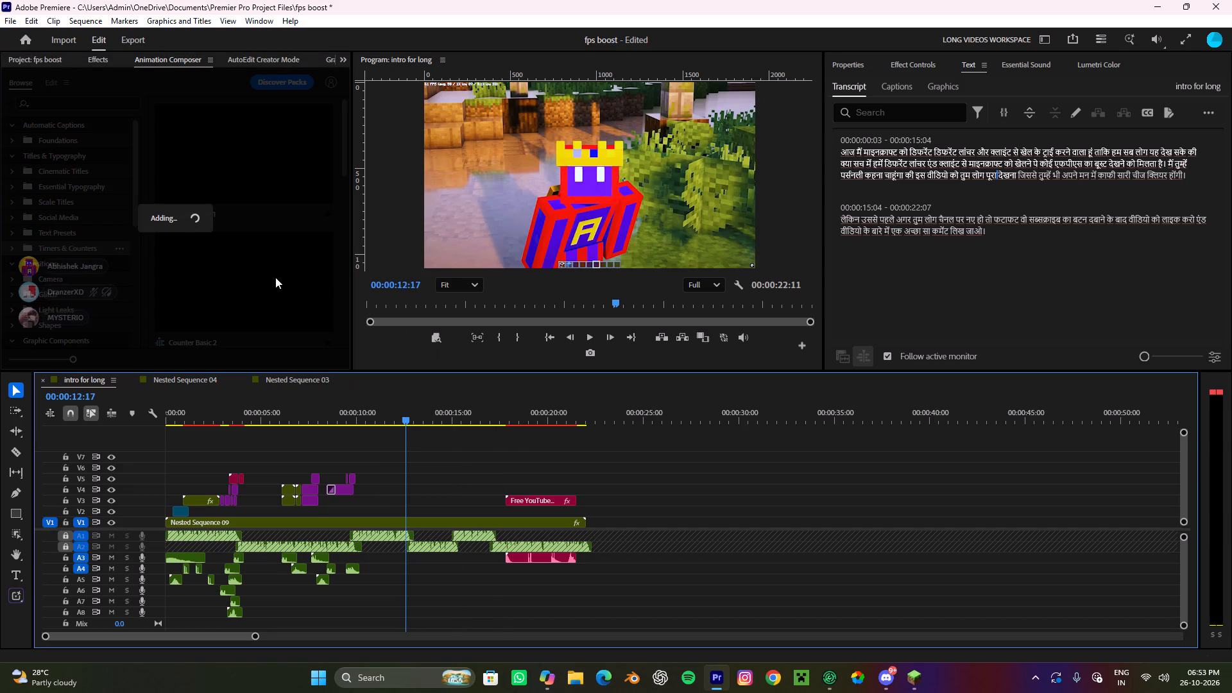
pyautogui.scroll(-10, 218, 261)
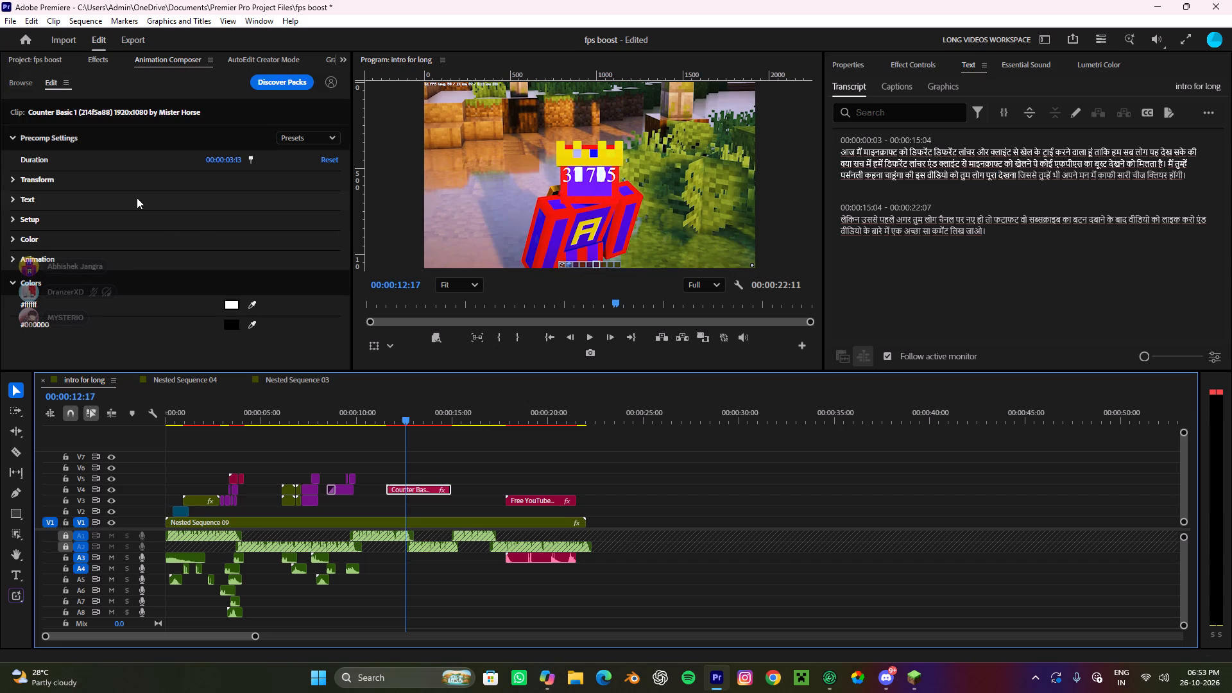
pyautogui.click(842, 65)
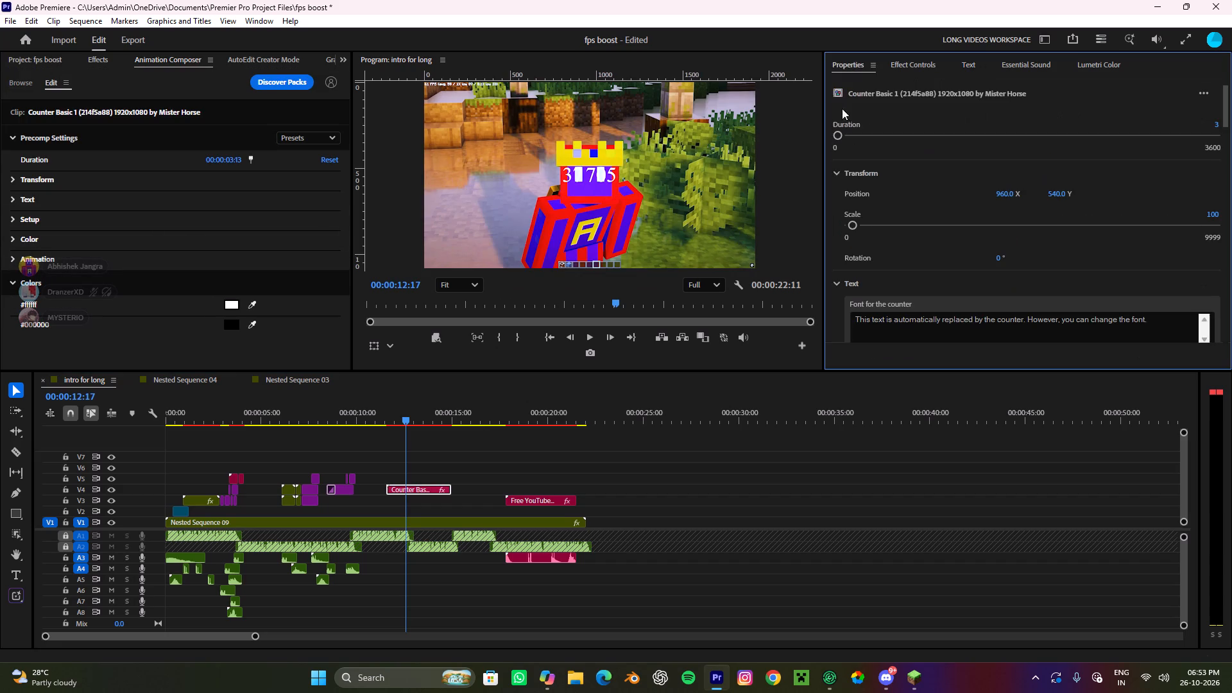
pyautogui.scroll(-8, 907, 255)
pyautogui.scroll(-3, 963, 341)
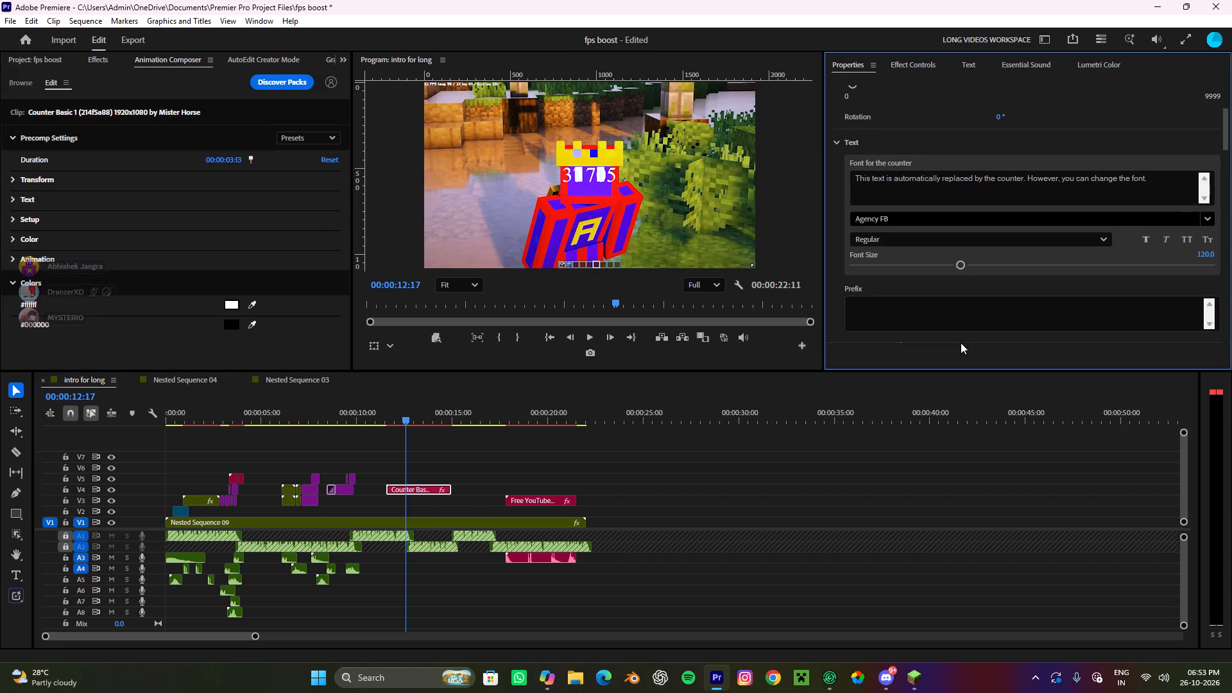
pyautogui.scroll(-12, 960, 343)
pyautogui.scroll(-13, 918, 341)
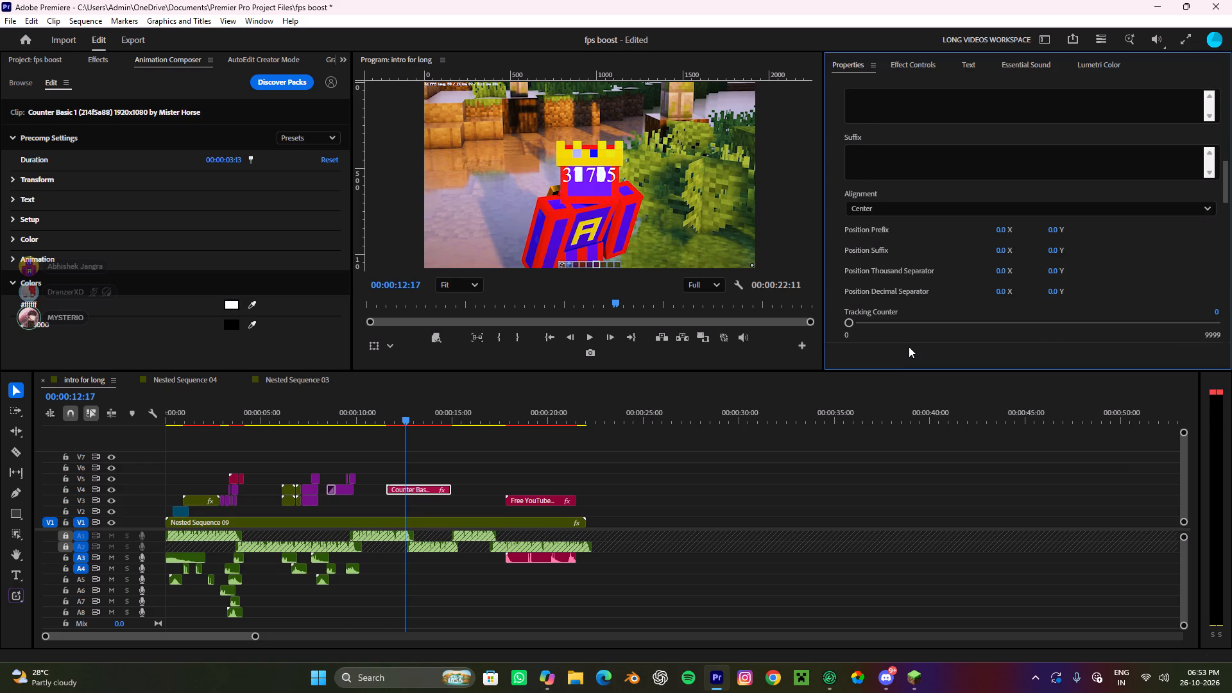
pyautogui.scroll(-3, 930, 353)
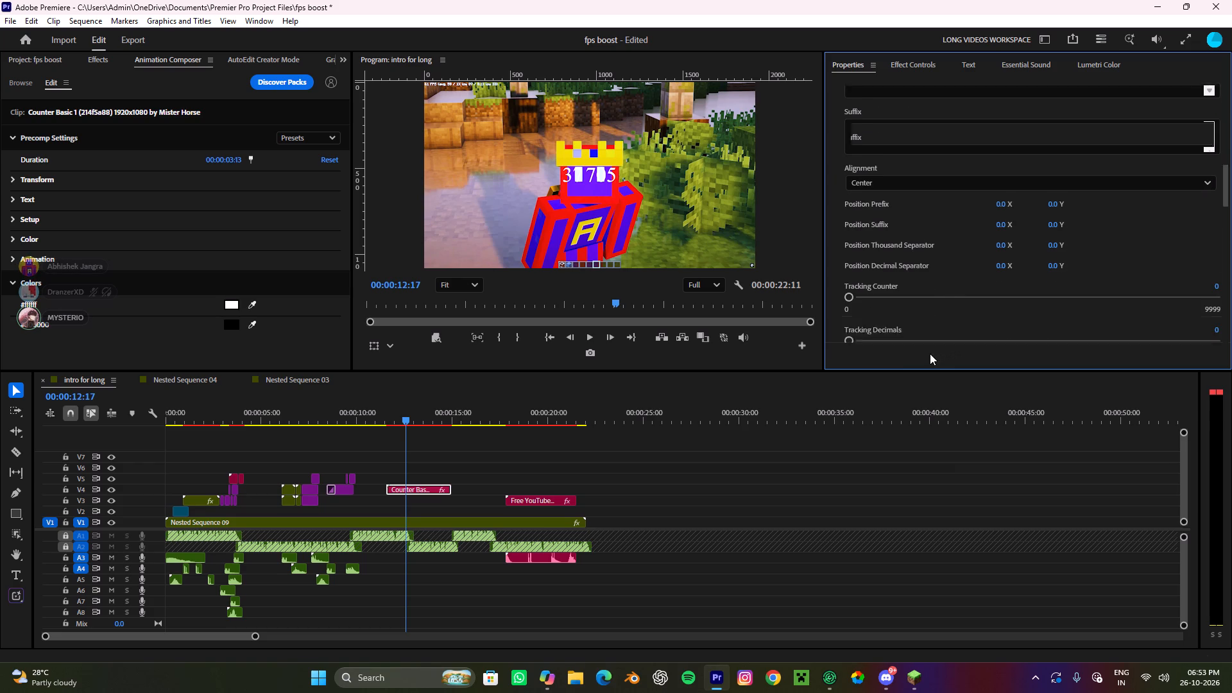
pyautogui.scroll(-13, 930, 354)
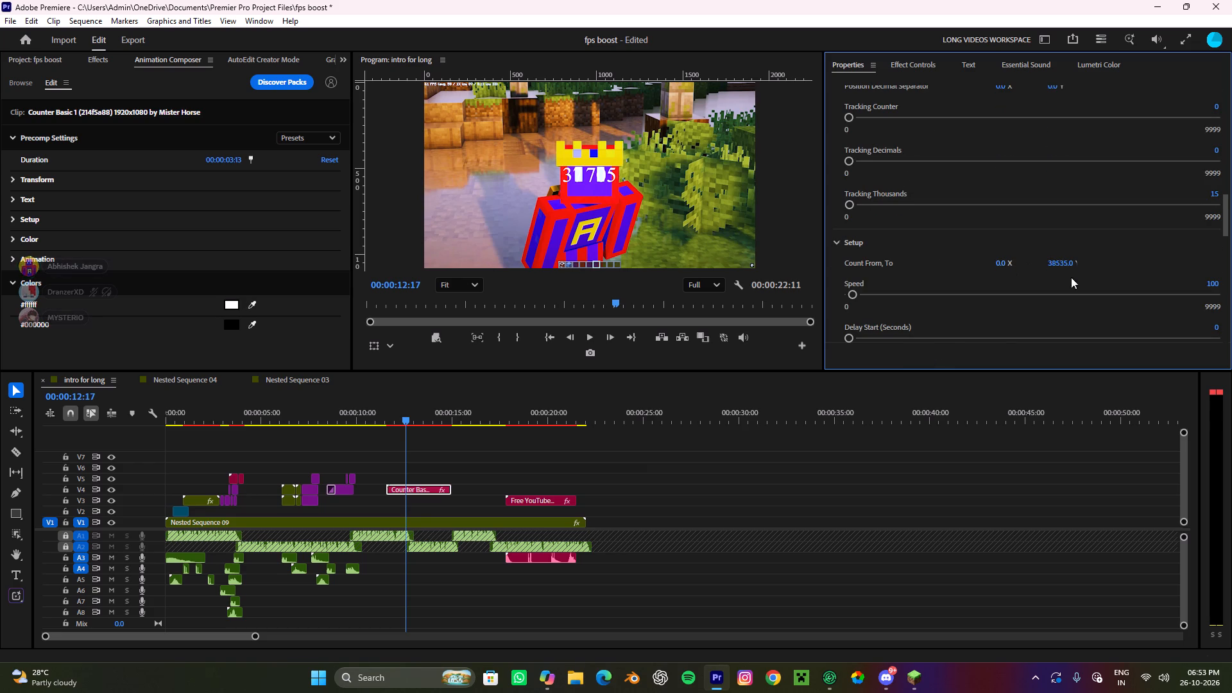
pyautogui.click(1057, 261)
pyautogui.press('1')
pyautogui.press('0')
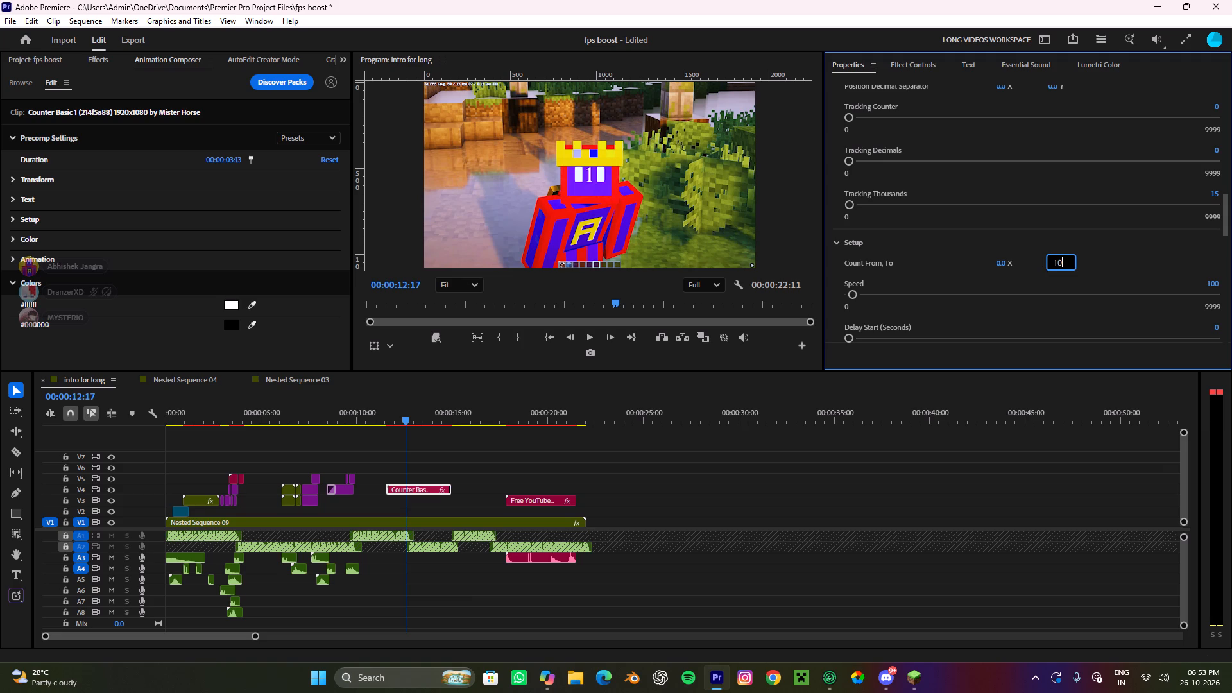
pyautogui.press('0')
pyautogui.press('0')
pyautogui.press('0')
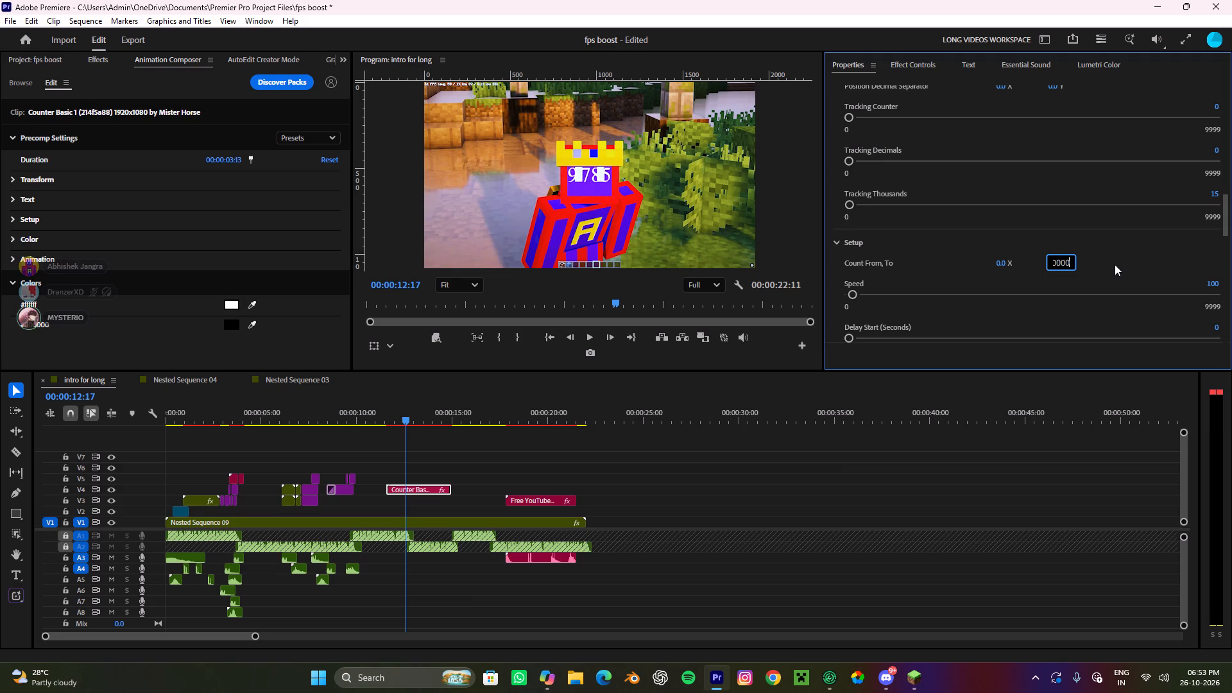
pyautogui.click(1115, 264)
# Change the counter's font to Komika Axis.
pyautogui.scroll(4, 941, 246)
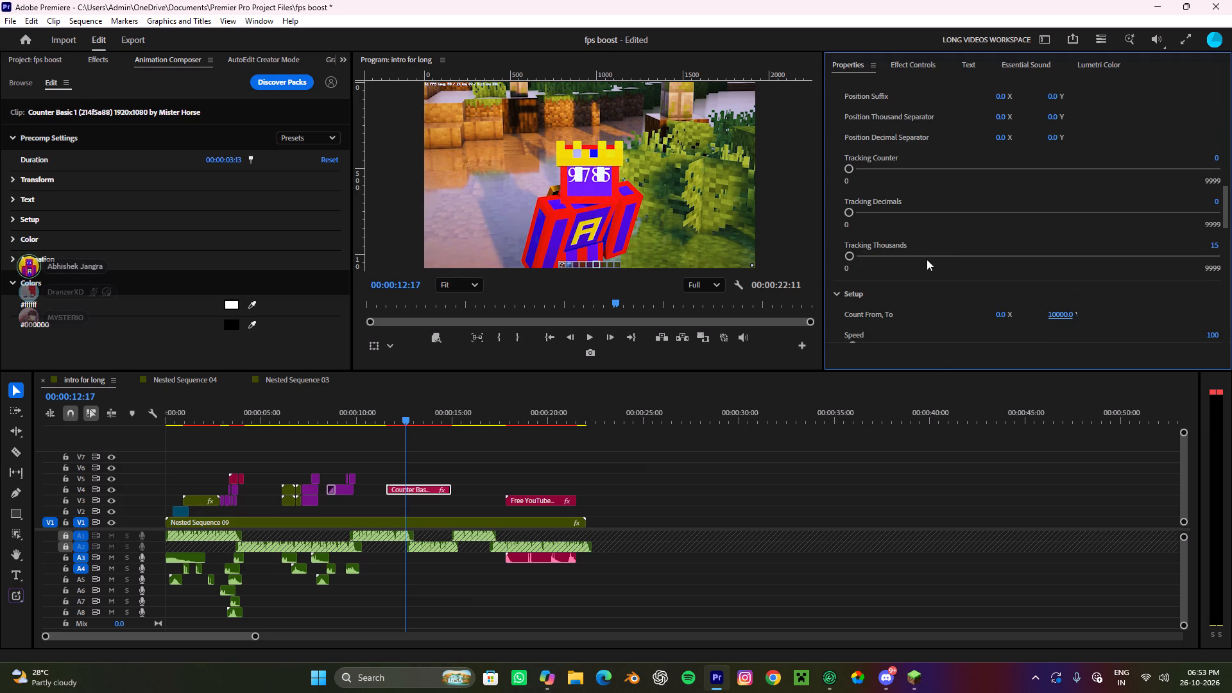
pyautogui.scroll(14, 910, 278)
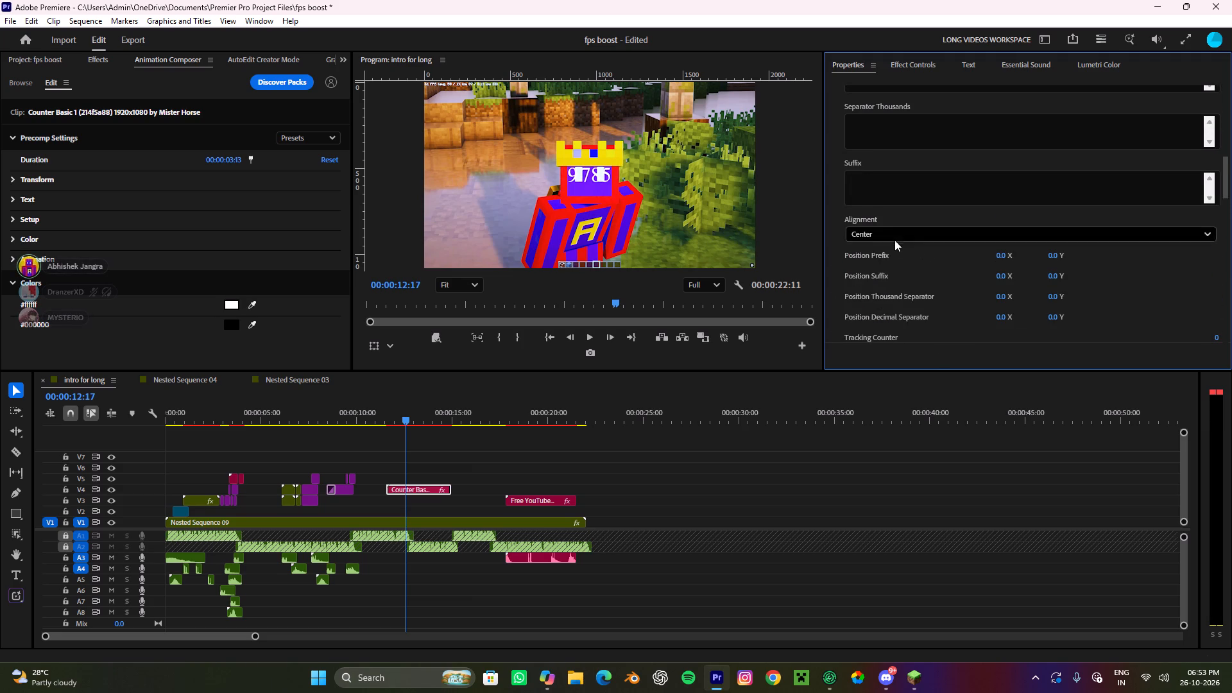
pyautogui.scroll(1, 882, 248)
pyautogui.scroll(5, 922, 300)
pyautogui.scroll(9, 918, 239)
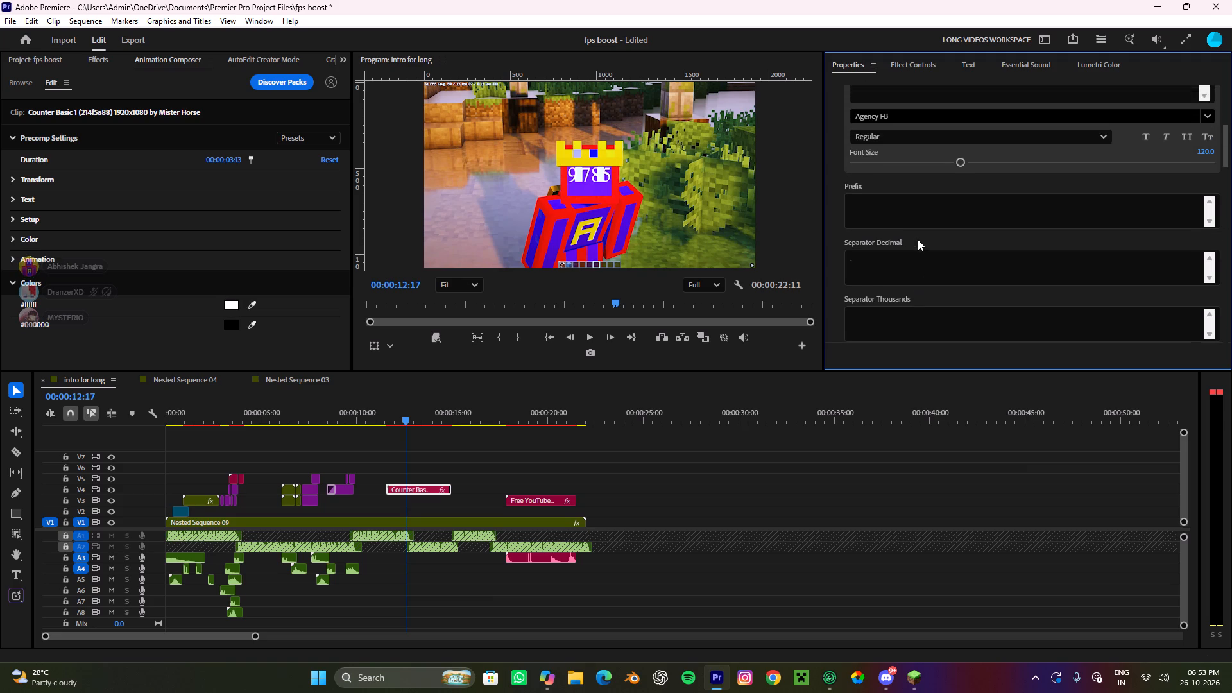
pyautogui.scroll(11, 903, 244)
pyautogui.scroll(6, 886, 133)
pyautogui.scroll(5, 907, 213)
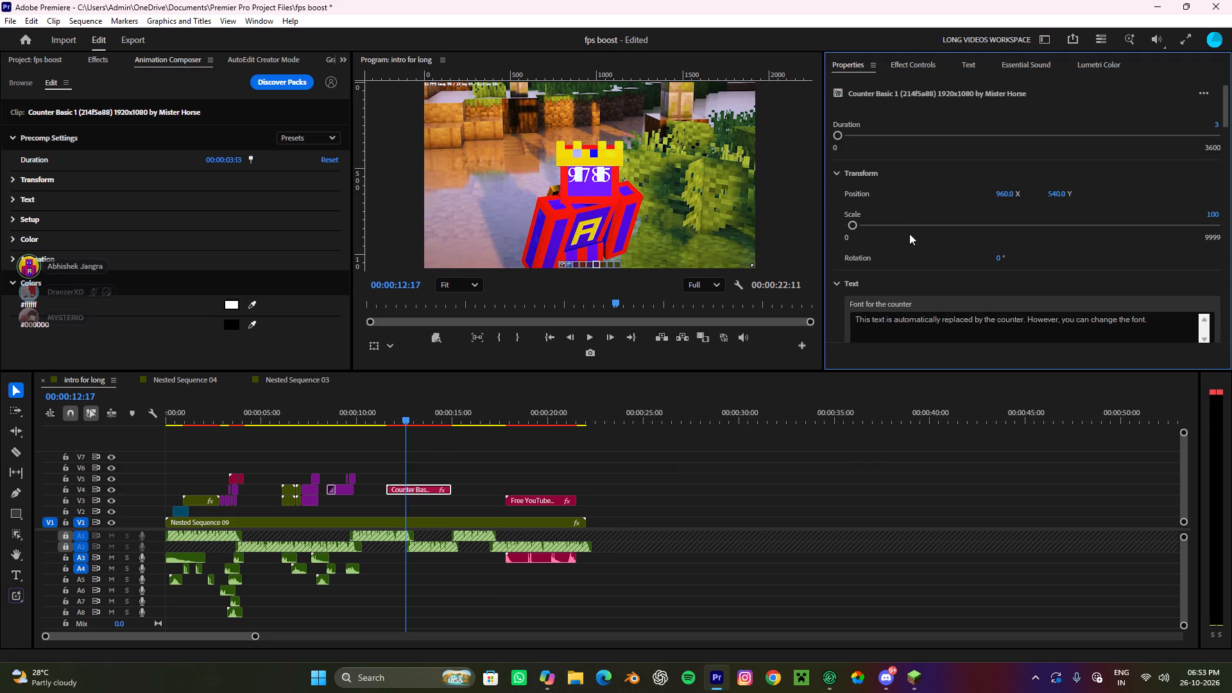
pyautogui.scroll(5, 903, 232)
pyautogui.scroll(-9, 939, 265)
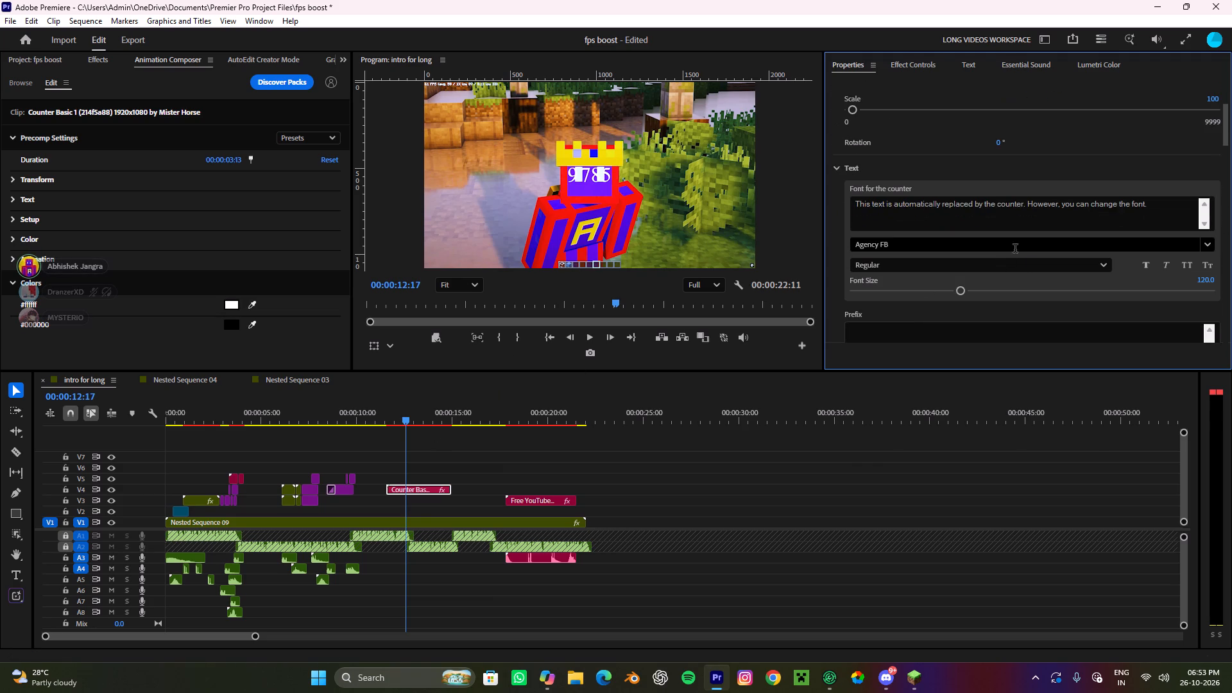
pyautogui.click(1001, 244)
pyautogui.write('ko')
pyautogui.write('mi')
pyautogui.press('k')
pyautogui.click(964, 291)
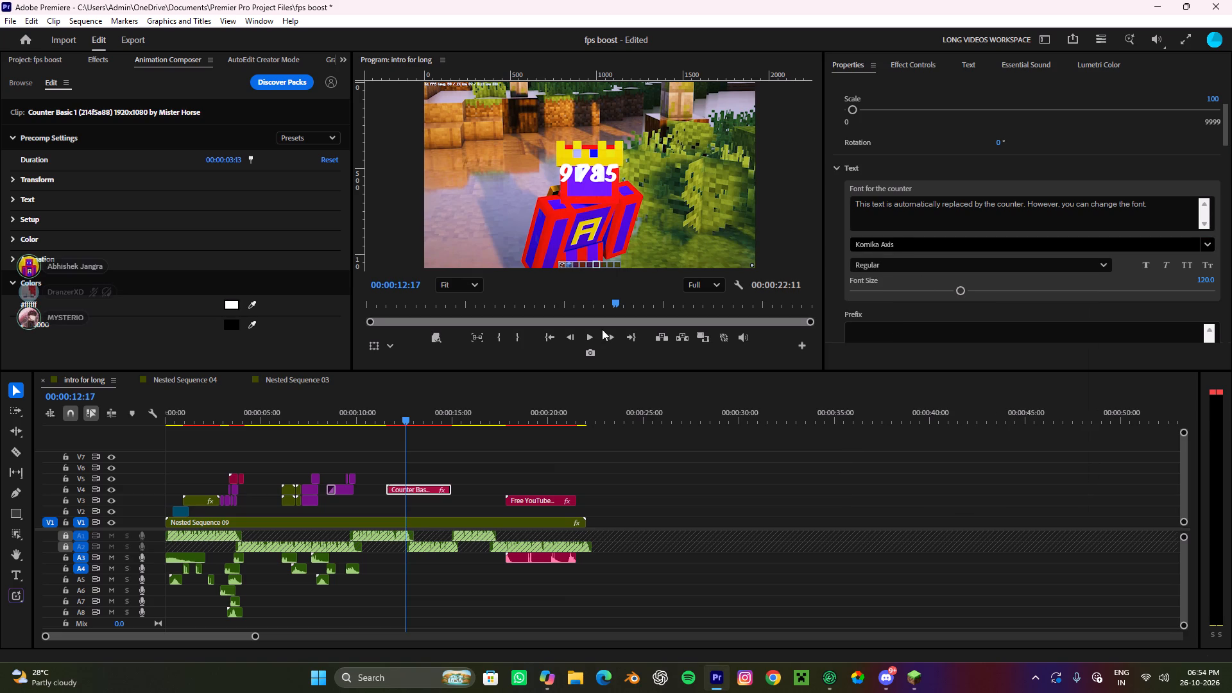
# Play the sequence from about 00:00:11:06 to 00:00:12:13 to review the counter animation.
pyautogui.moveTo(411, 416); pyautogui.dragTo(388, 439)
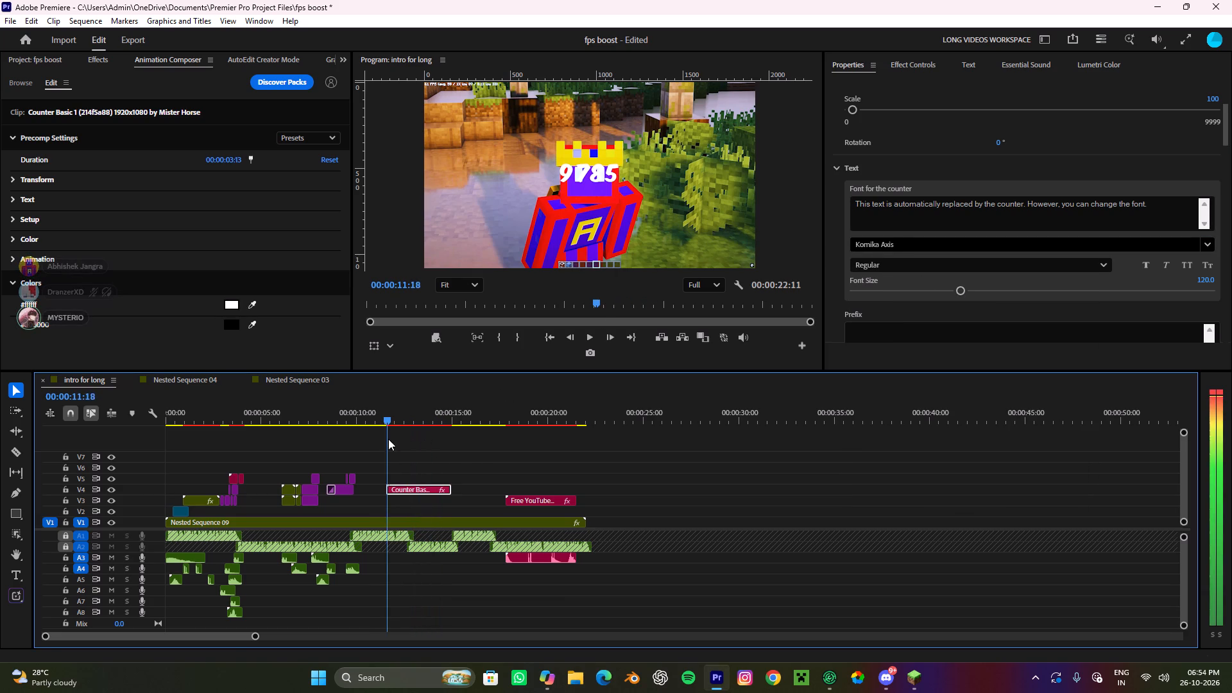
pyautogui.moveTo(388, 439); pyautogui.dragTo(381, 443)
pyautogui.click(448, 456)
pyautogui.press('space')
pyautogui.click(473, 459)
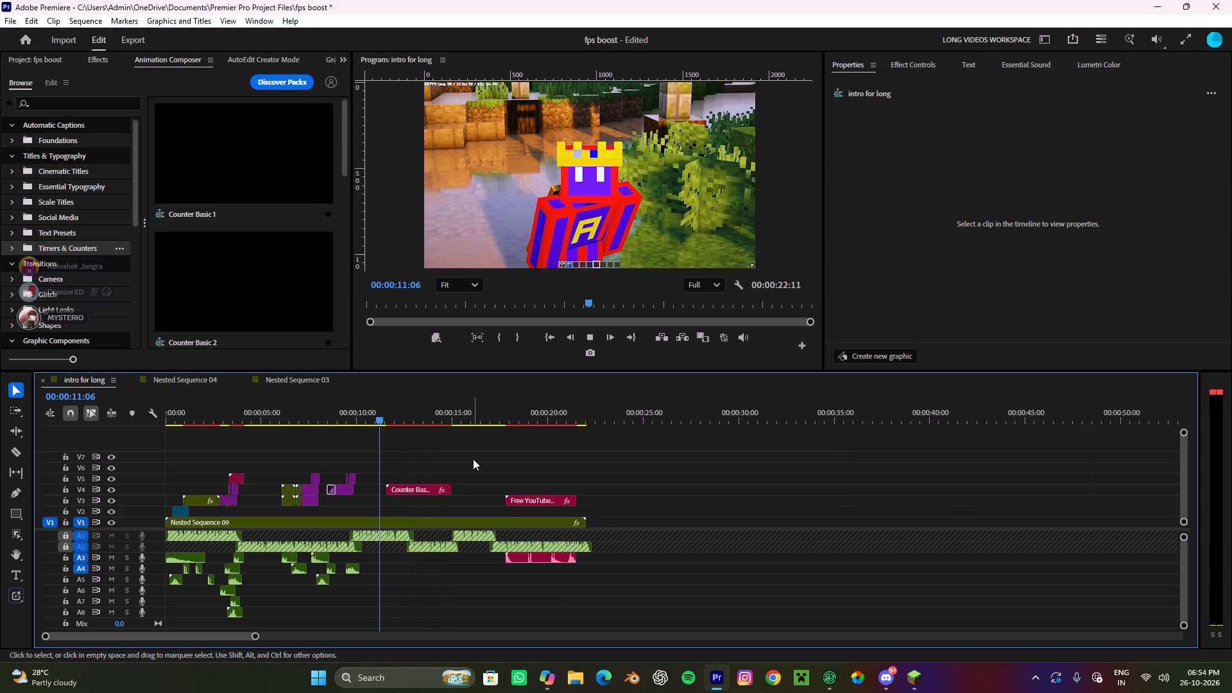
pyautogui.press('space')
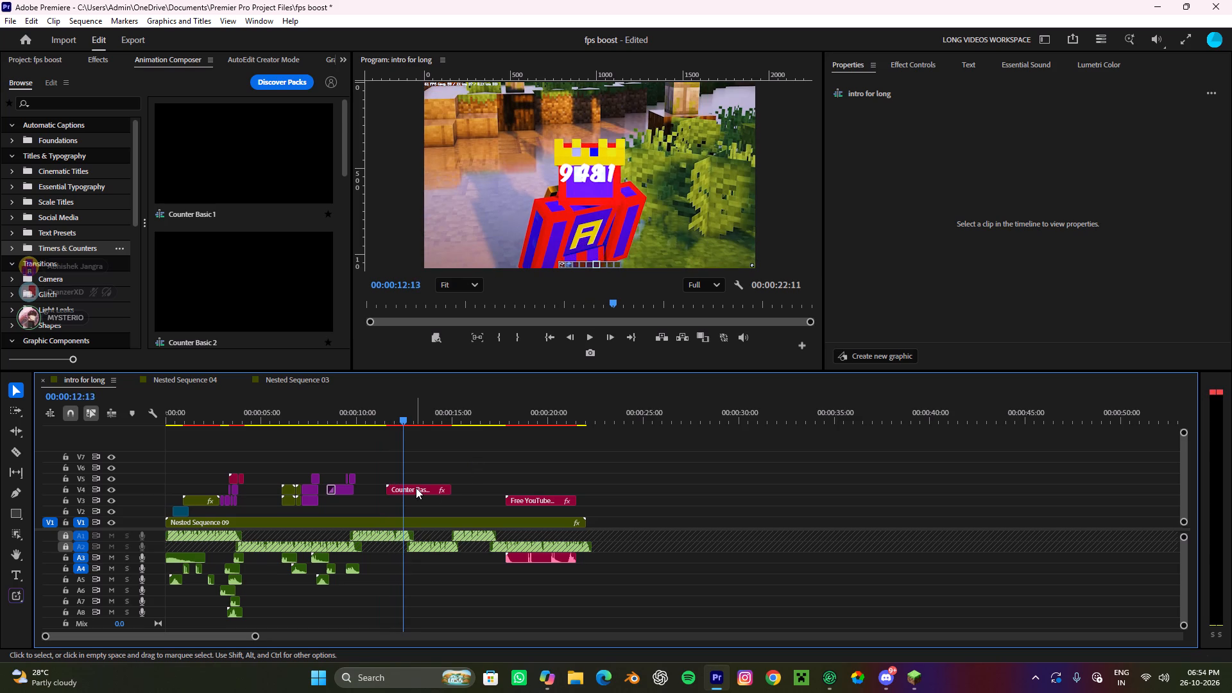
# Enlarge the counter to a scale of 276 and lower it to a Y position of 854.
pyautogui.click(416, 488)
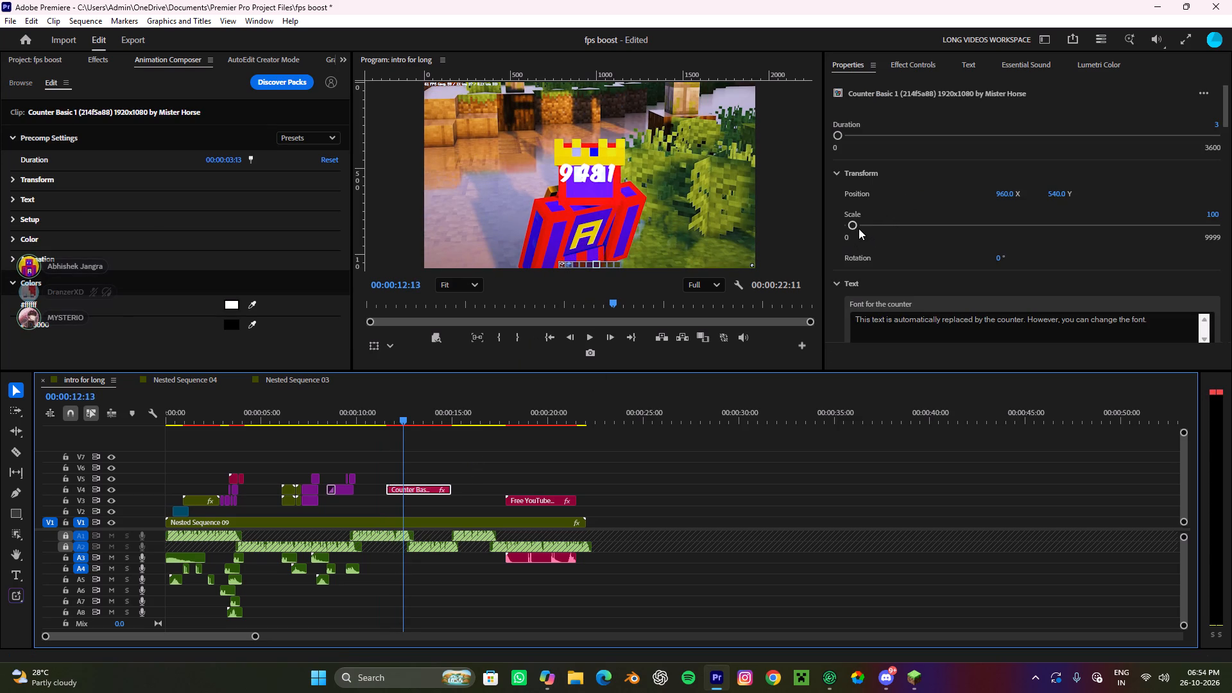
pyautogui.moveTo(856, 228); pyautogui.dragTo(862, 236)
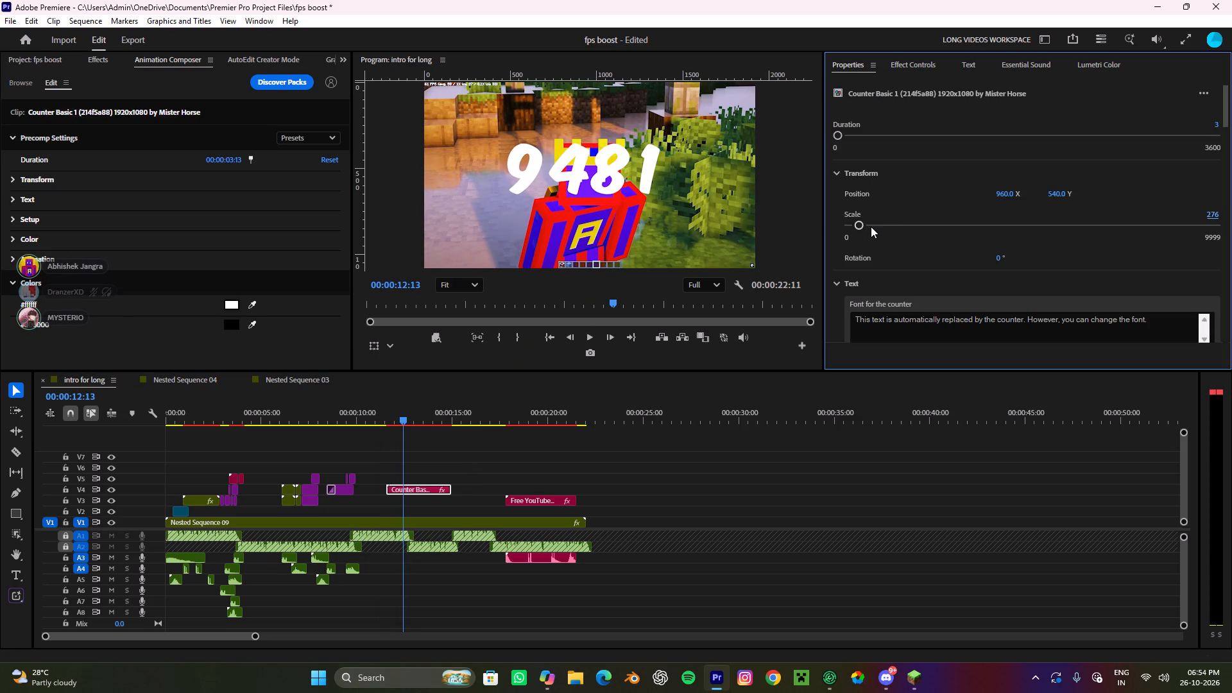
pyautogui.moveTo(1058, 194); pyautogui.dragTo(1154, 193)
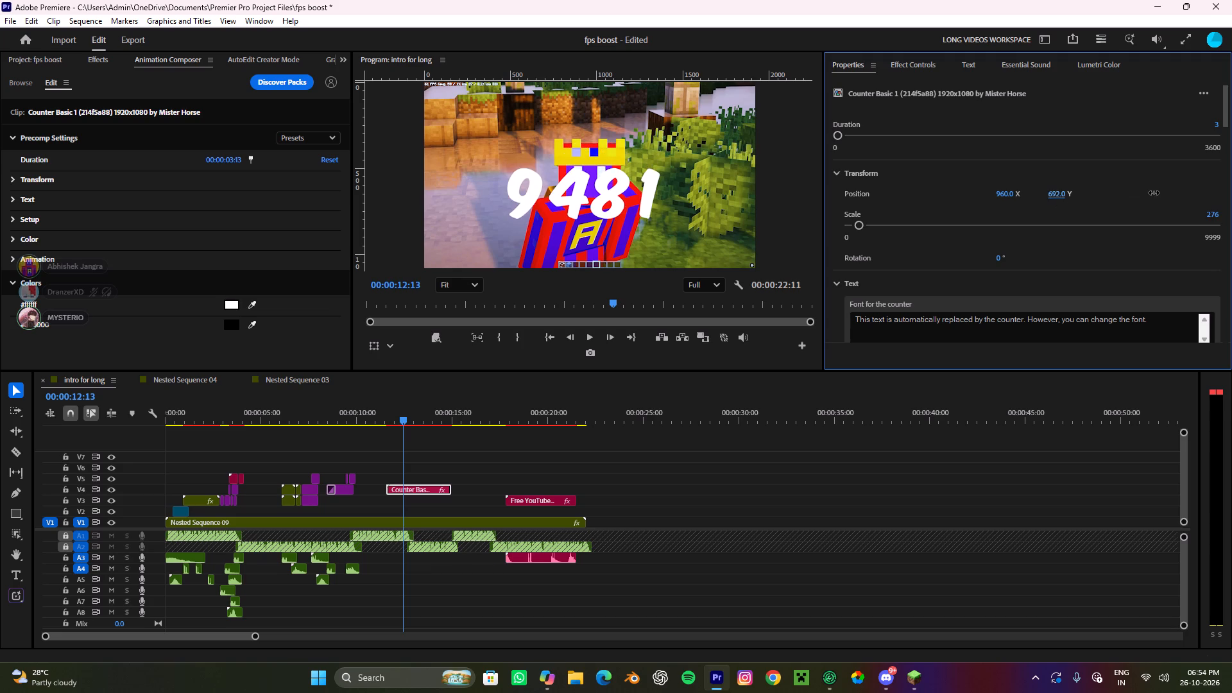
pyautogui.moveTo(1154, 193); pyautogui.dragTo(1217, 169)
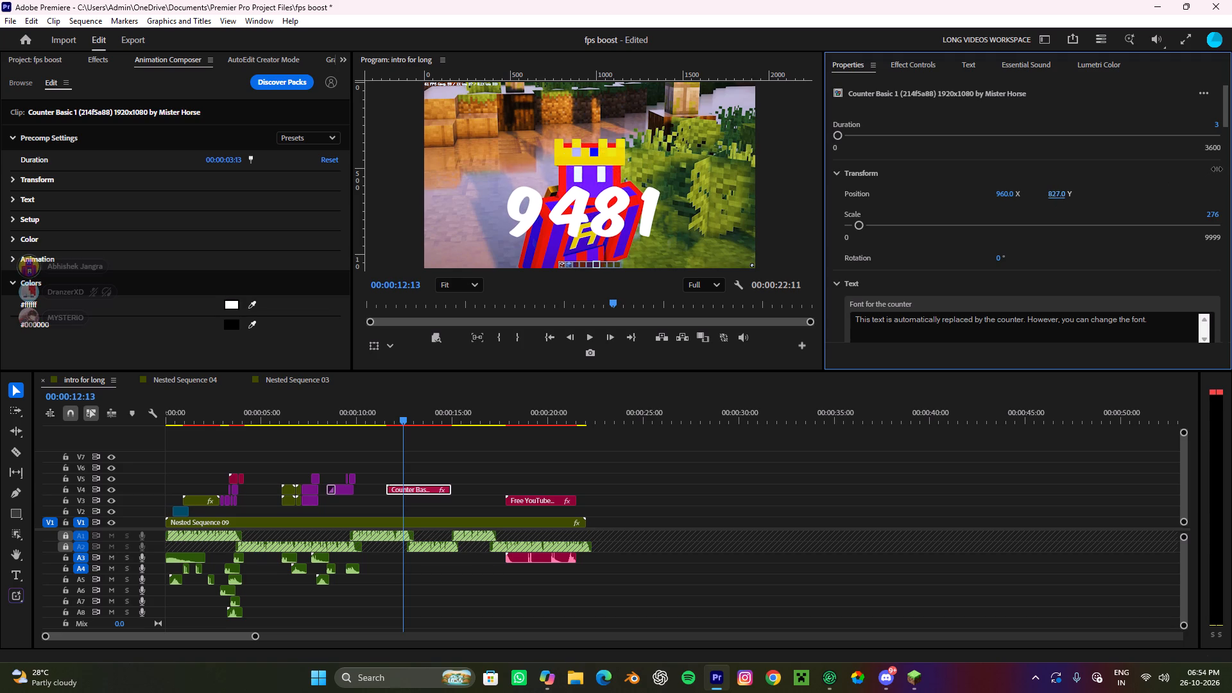
pyautogui.moveTo(1217, 169); pyautogui.dragTo(1217, 168)
pyautogui.moveTo(1061, 198); pyautogui.dragTo(1077, 196)
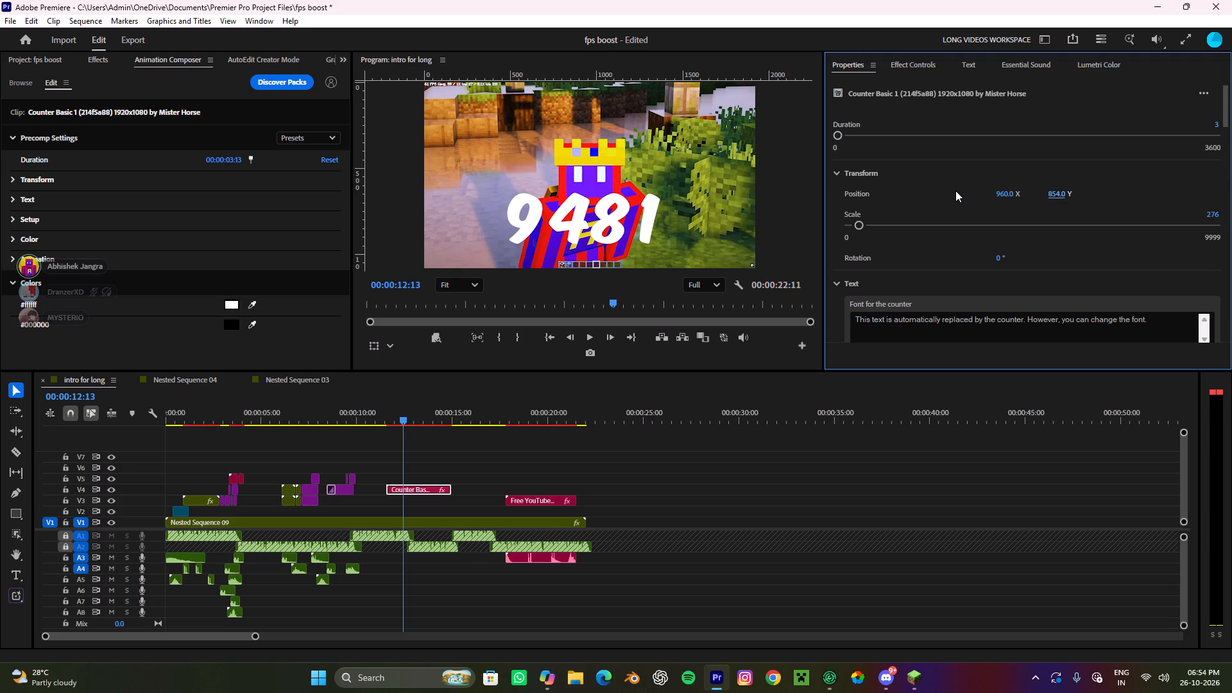
# Enable the stroke on the Counter Basic 1 graphic and set its width to 22.
pyautogui.scroll(-19, 959, 187)
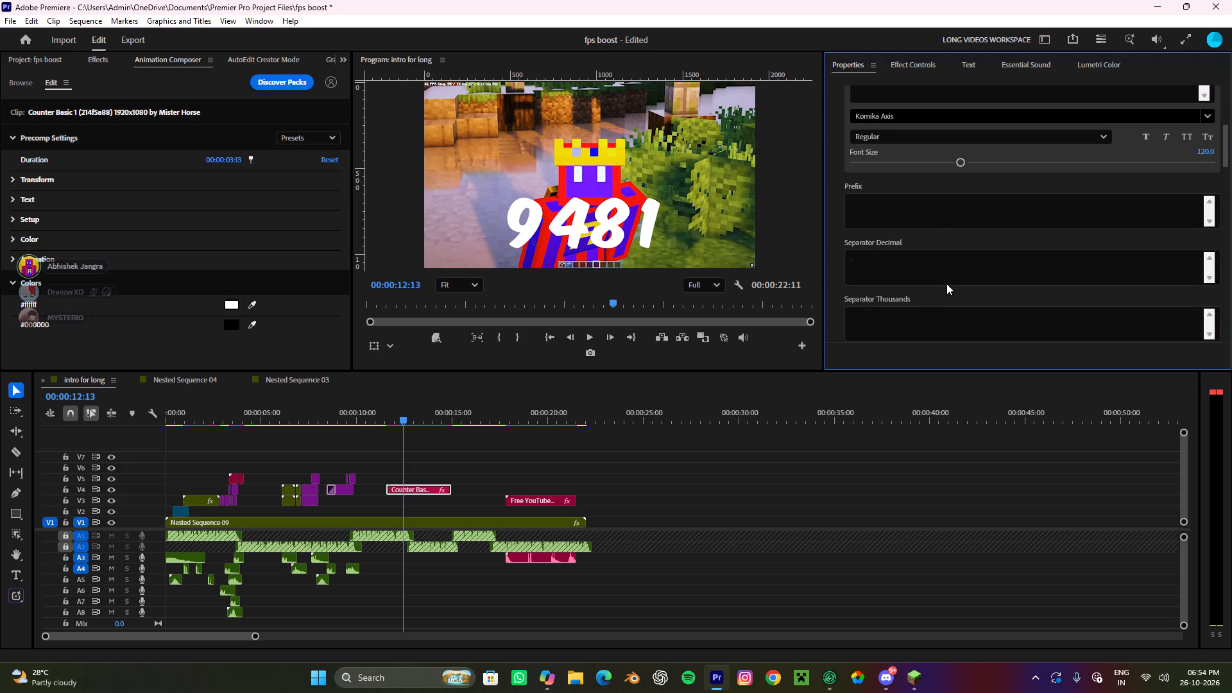
pyautogui.scroll(-13, 990, 320)
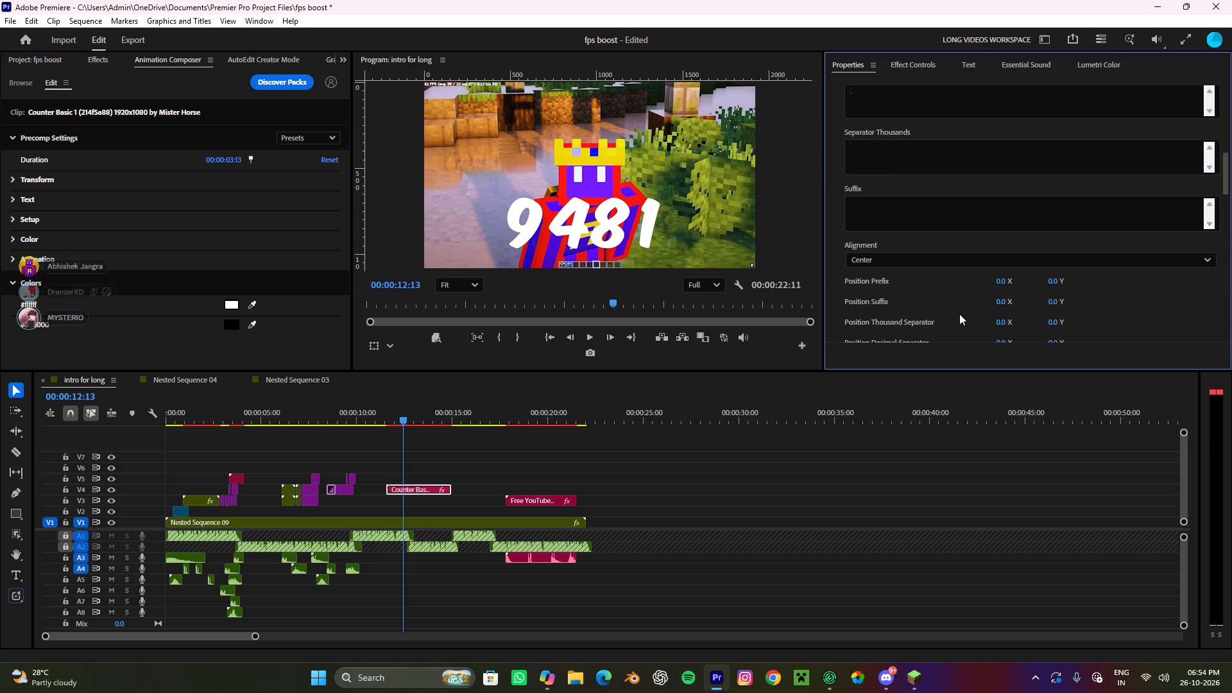
pyautogui.scroll(-20, 957, 314)
pyautogui.scroll(-5, 957, 314)
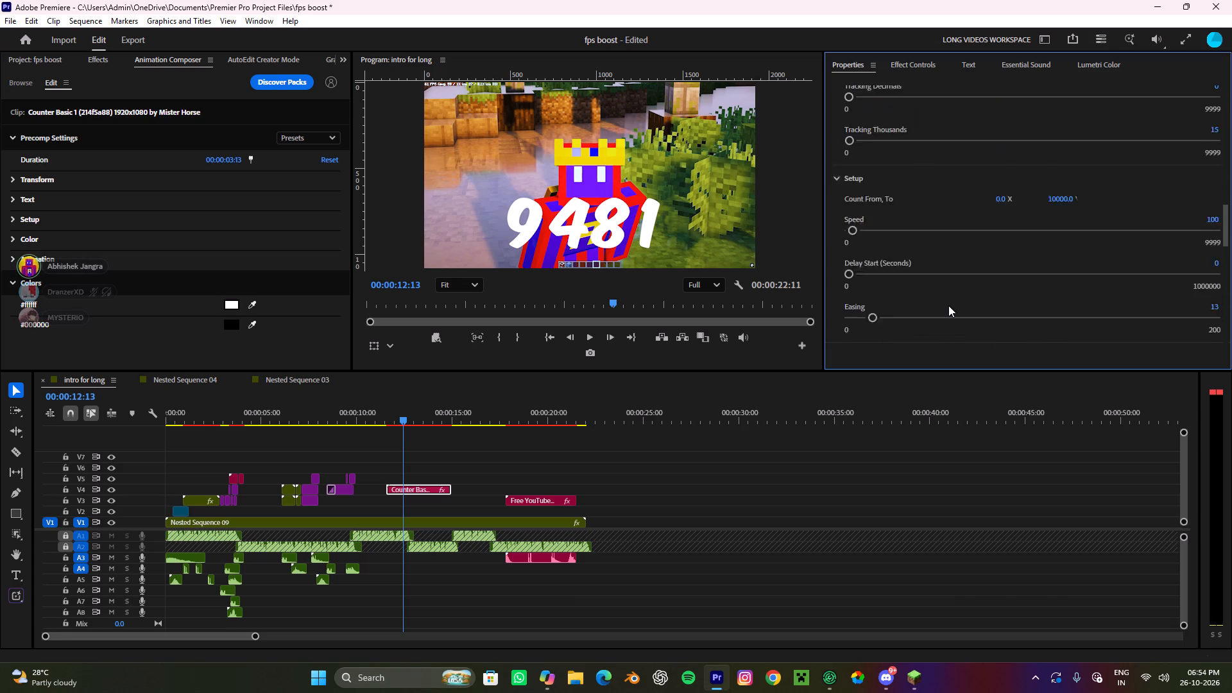
pyautogui.scroll(-19, 948, 305)
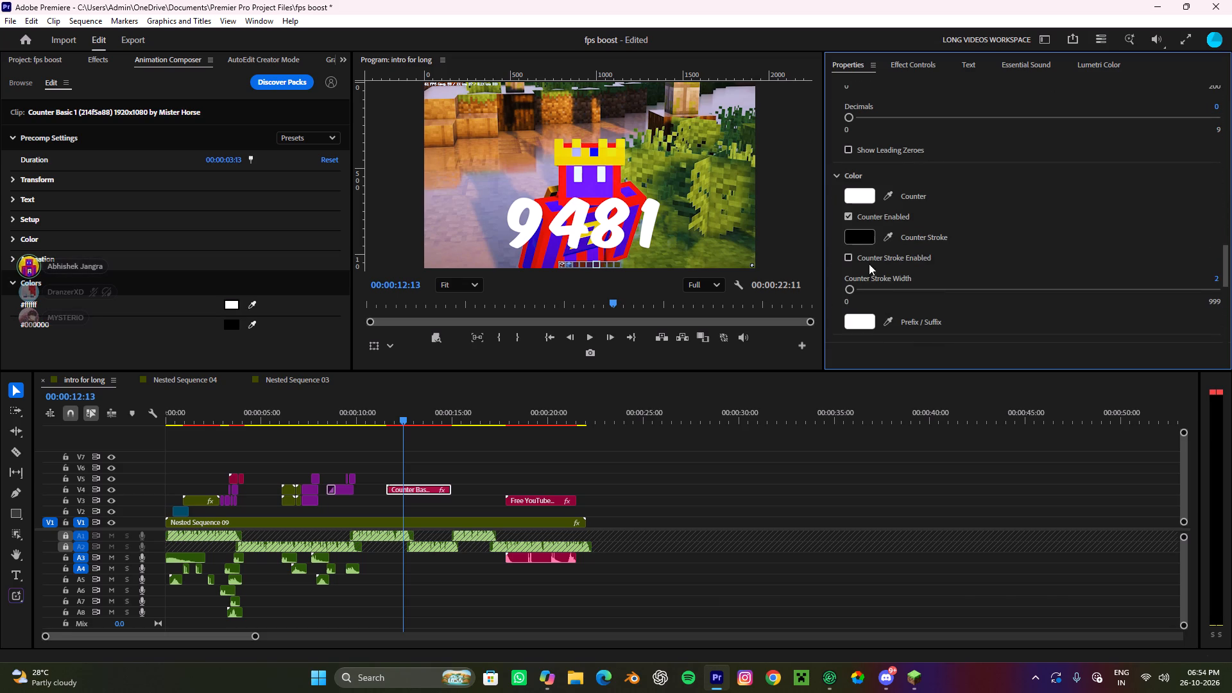
pyautogui.click(847, 254)
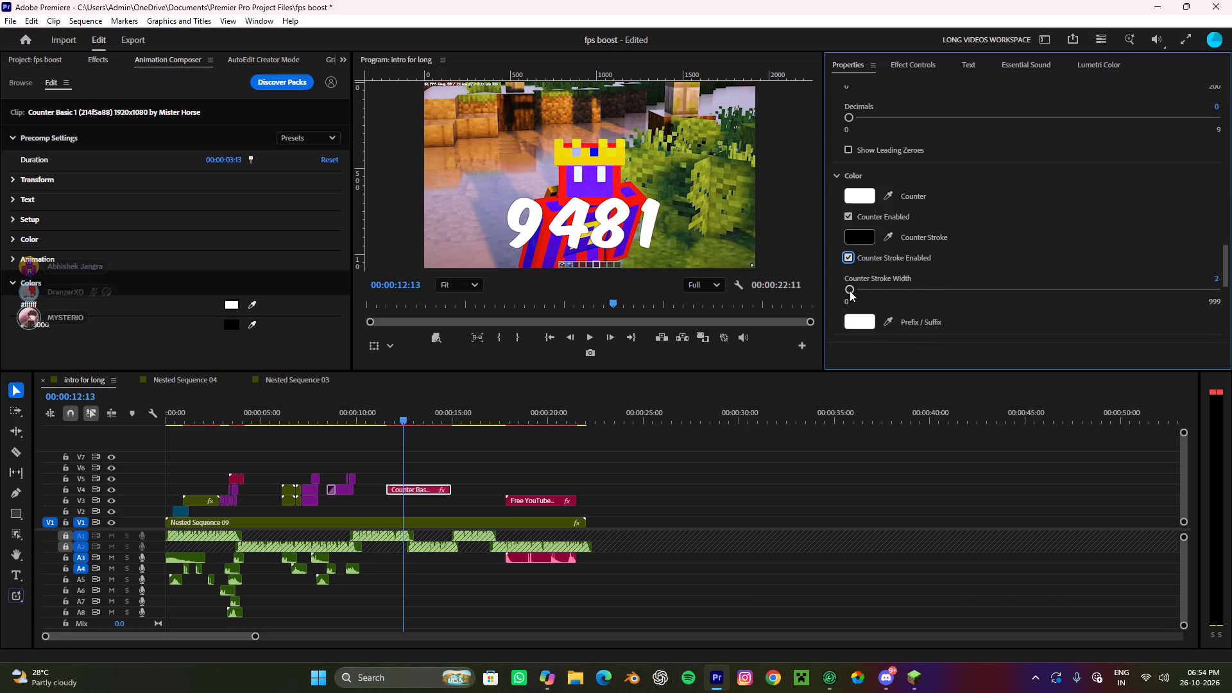
pyautogui.click(1214, 279)
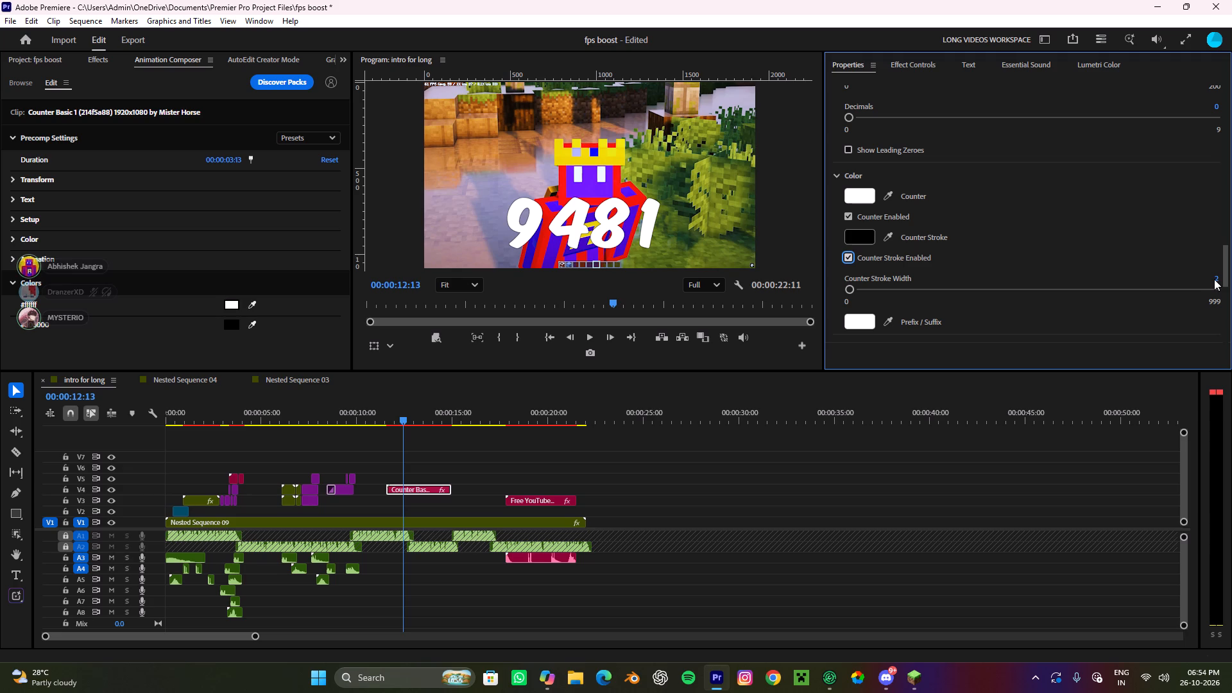
pyautogui.click(1219, 277)
pyautogui.click(1216, 277)
pyautogui.press('2')
pyautogui.press('2')
pyautogui.click(1089, 259)
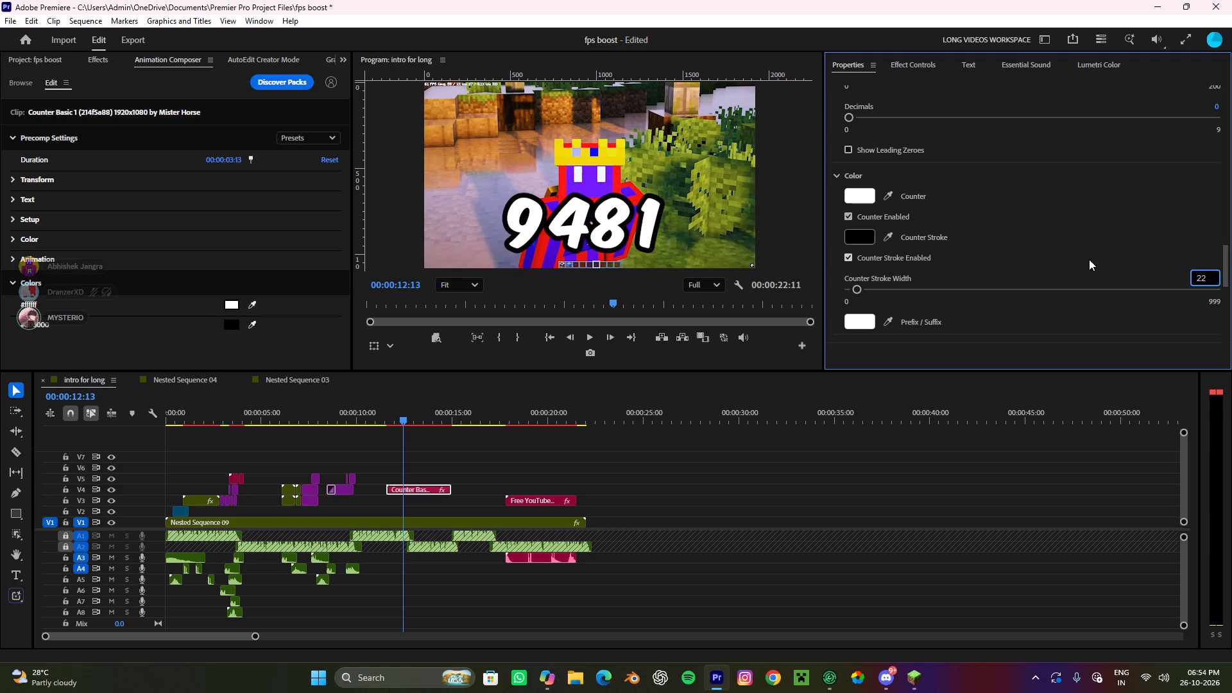
# Set the counter's stroke width to 12.
pyautogui.click(1217, 280)
pyautogui.press('1')
pyautogui.press('2')
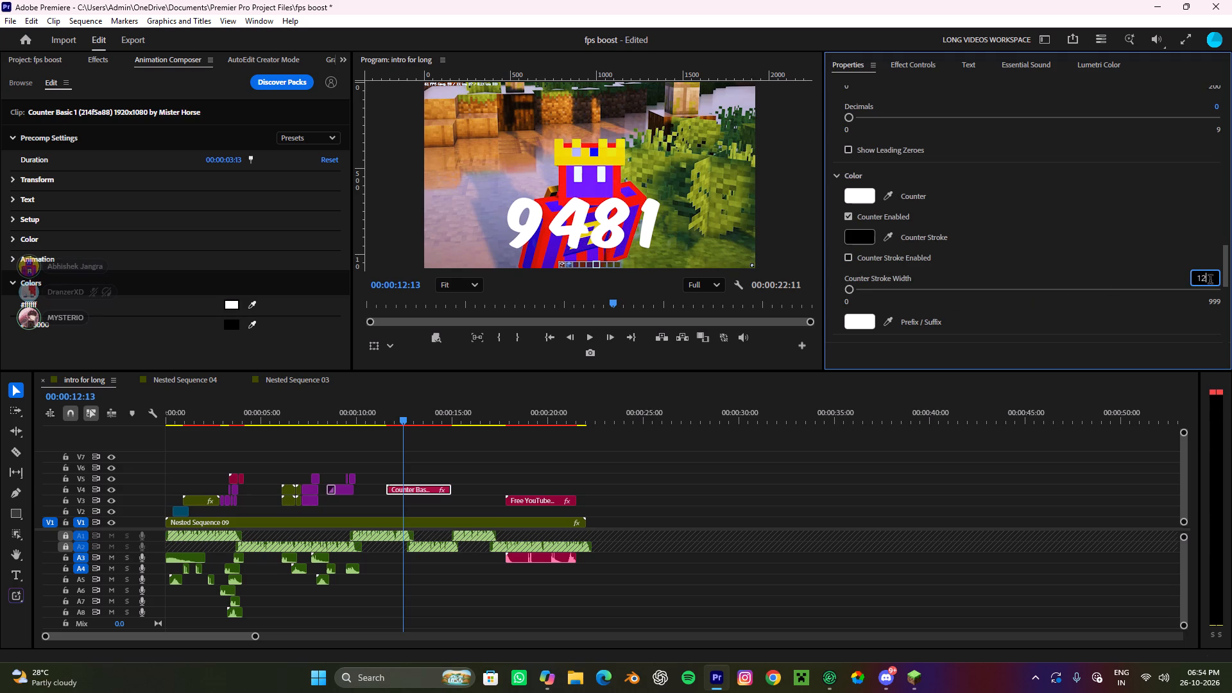
pyautogui.click(1114, 259)
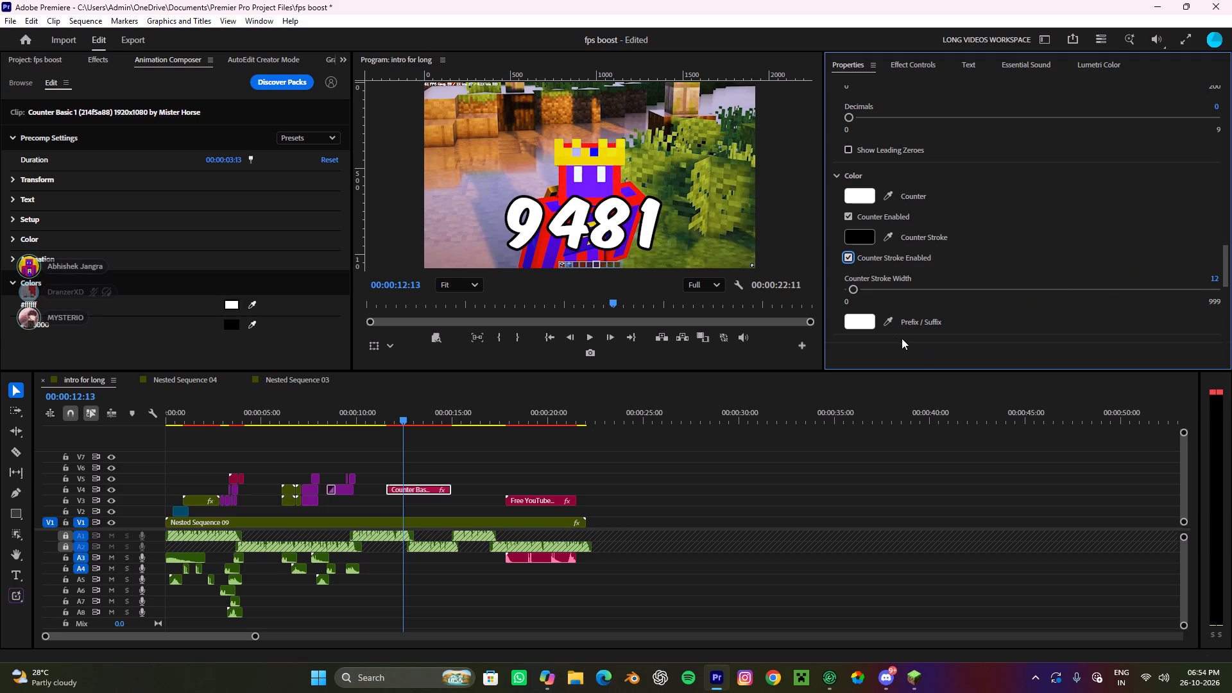
# Look through the counter's remaining Animation, Transform and Crop settings.
pyautogui.scroll(-18, 943, 316)
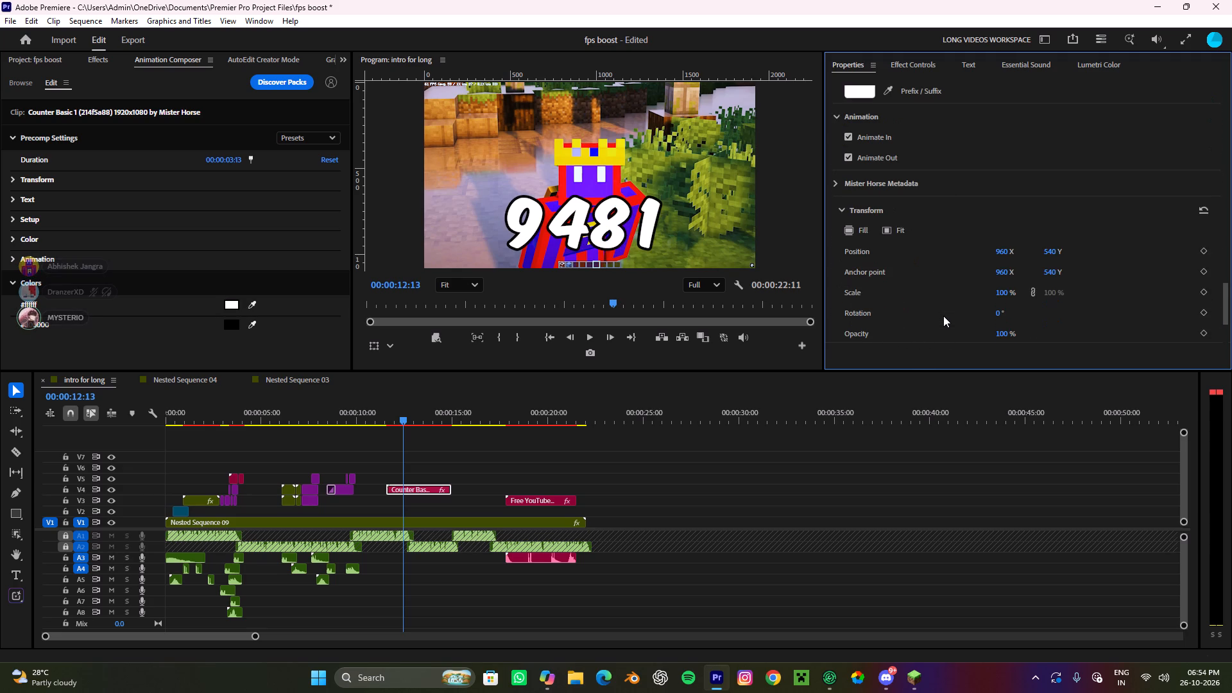
pyautogui.scroll(-4, 906, 302)
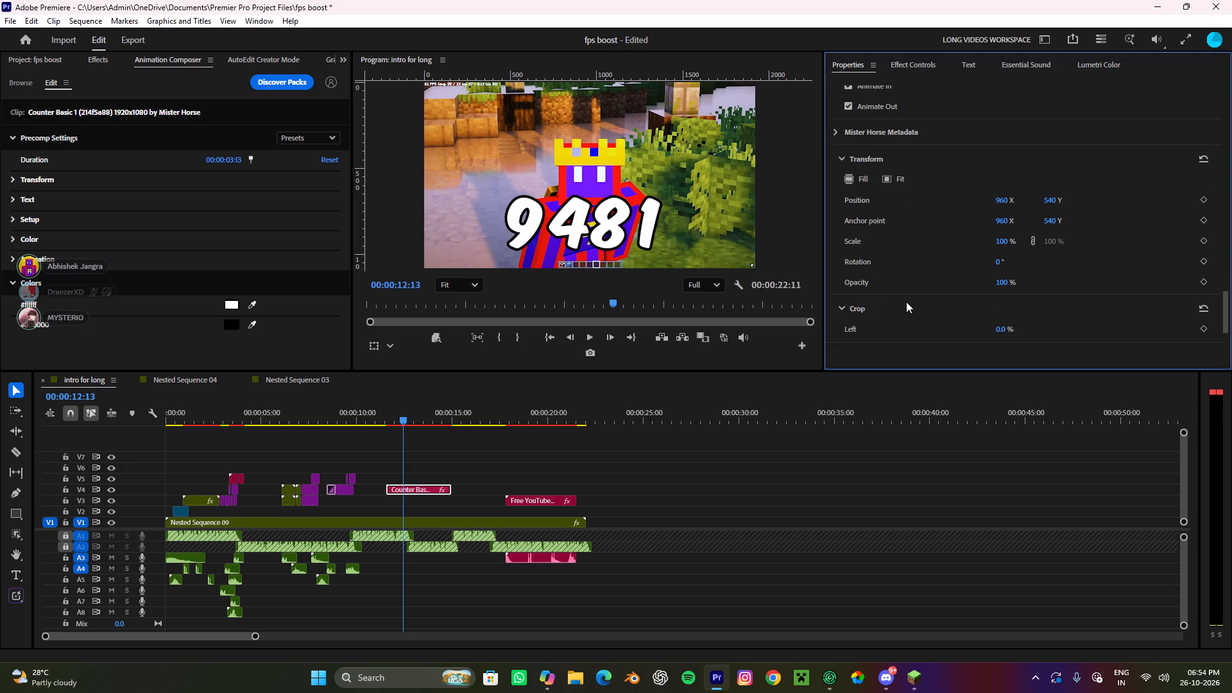
pyautogui.scroll(3, 920, 255)
pyautogui.scroll(-8, 920, 257)
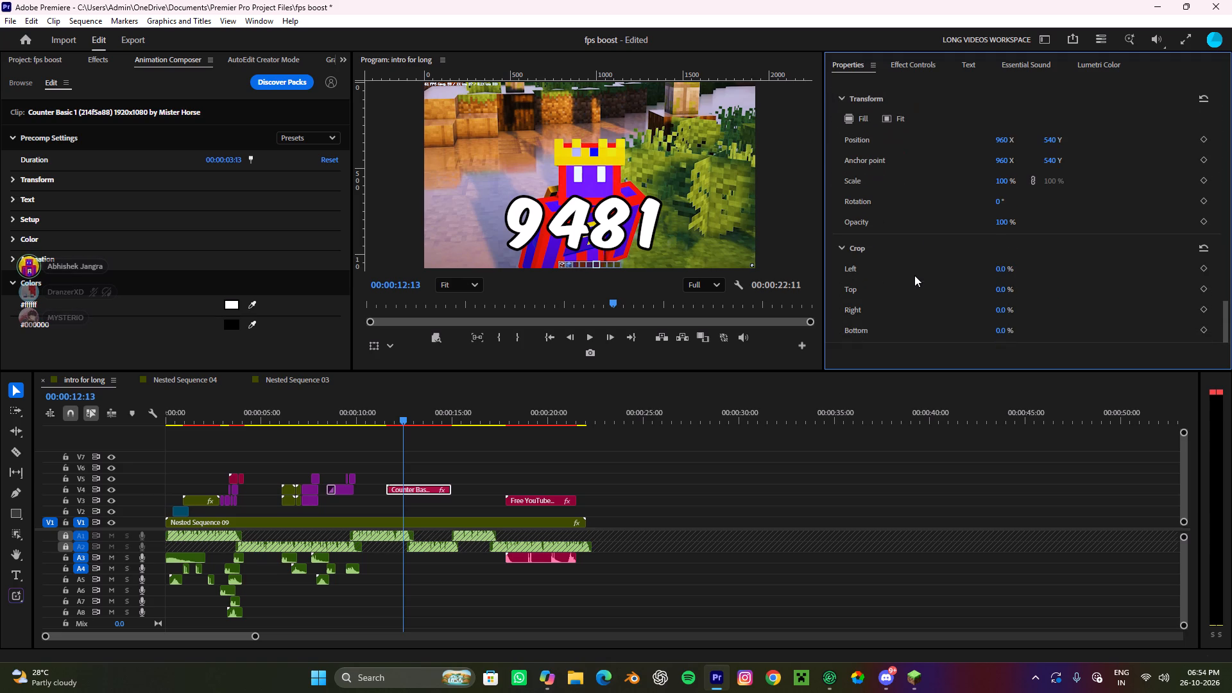
pyautogui.scroll(-9, 920, 269)
# Reduce the counter's font size to about 82.8.
pyautogui.scroll(9, 920, 269)
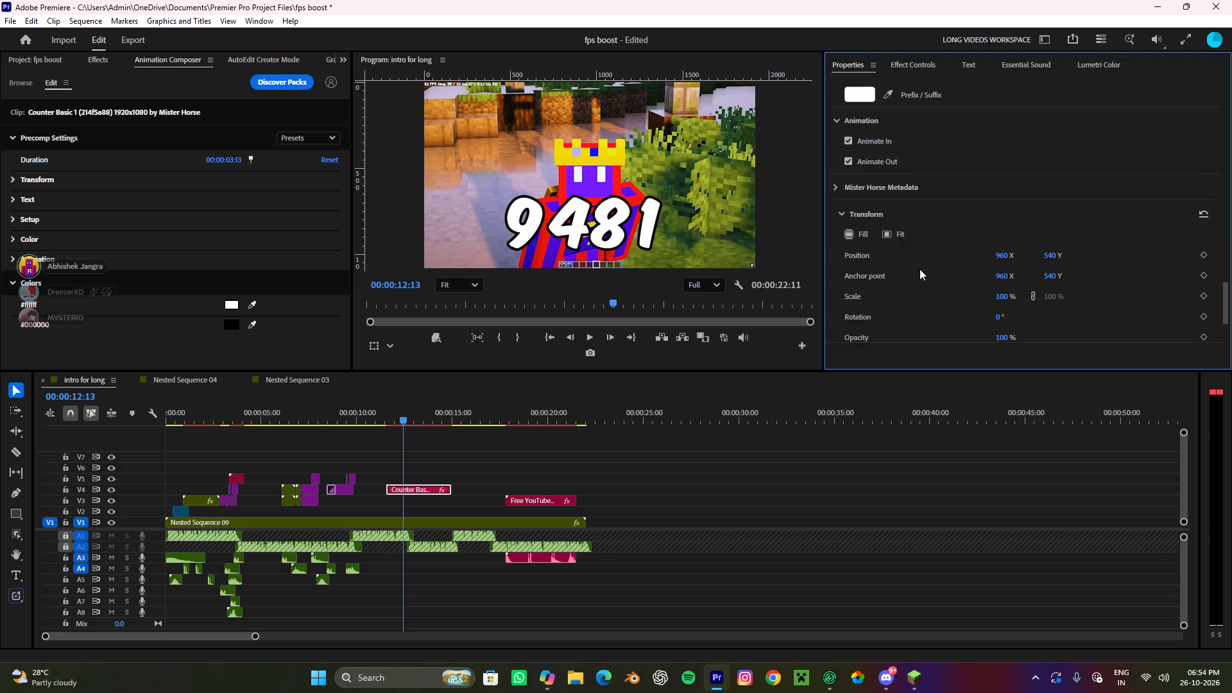
pyautogui.scroll(4, 920, 269)
pyautogui.scroll(14, 959, 218)
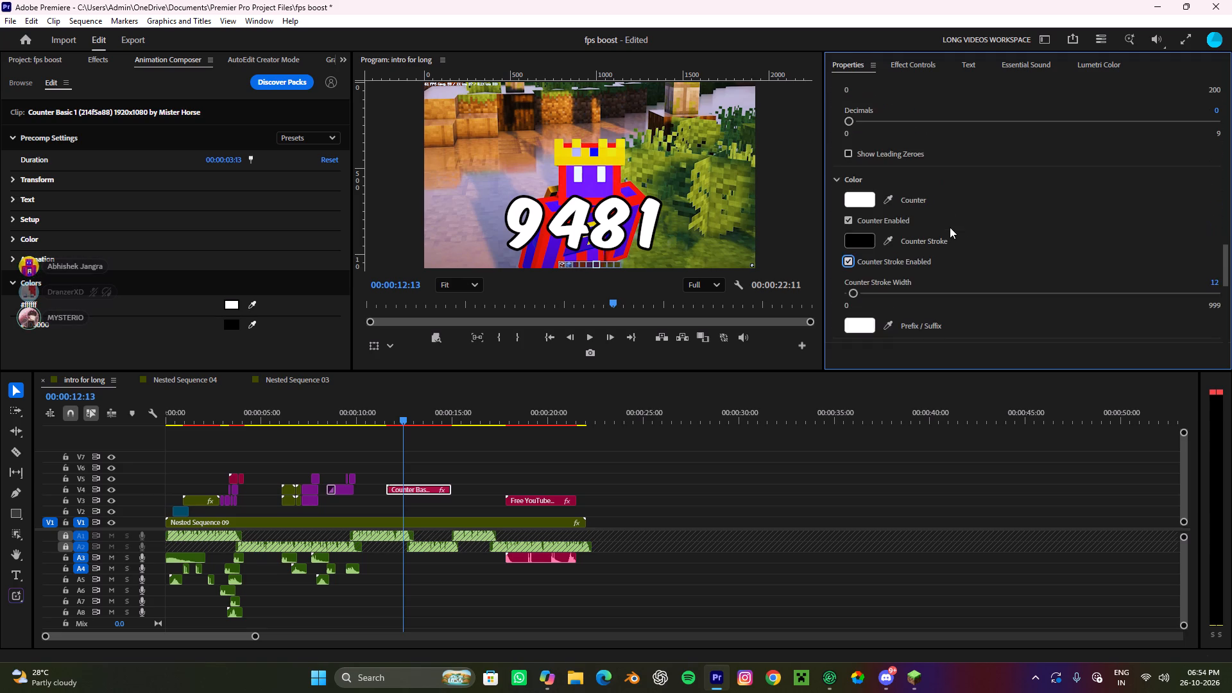
pyautogui.scroll(20, 950, 227)
pyautogui.scroll(9, 936, 246)
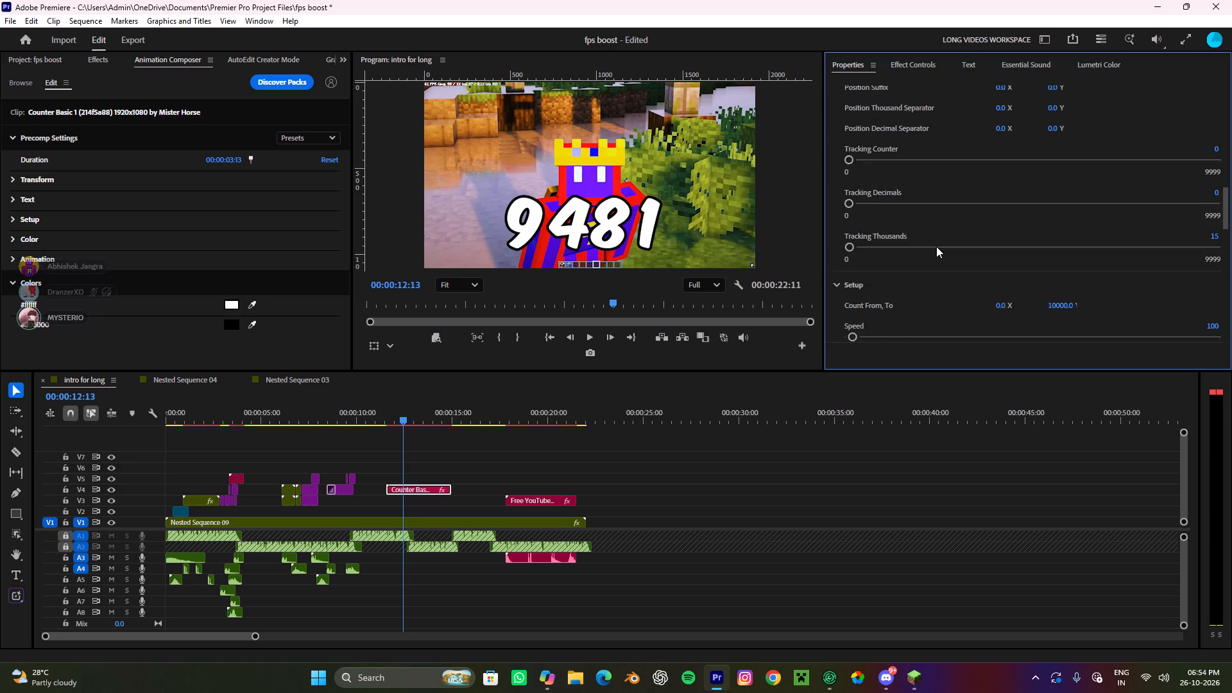
pyautogui.scroll(20, 936, 246)
pyautogui.scroll(3, 918, 268)
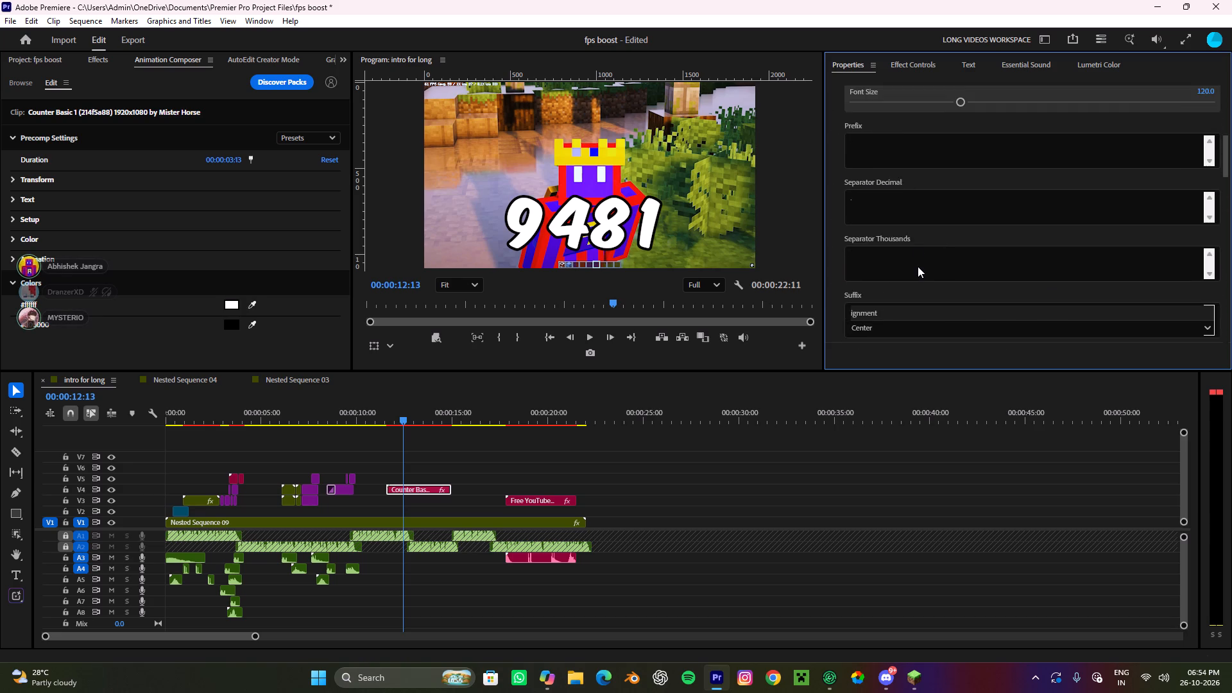
pyautogui.scroll(11, 918, 266)
pyautogui.moveTo(962, 243); pyautogui.dragTo(949, 244)
pyautogui.click(946, 241)
pyautogui.moveTo(937, 244); pyautogui.dragTo(937, 244)
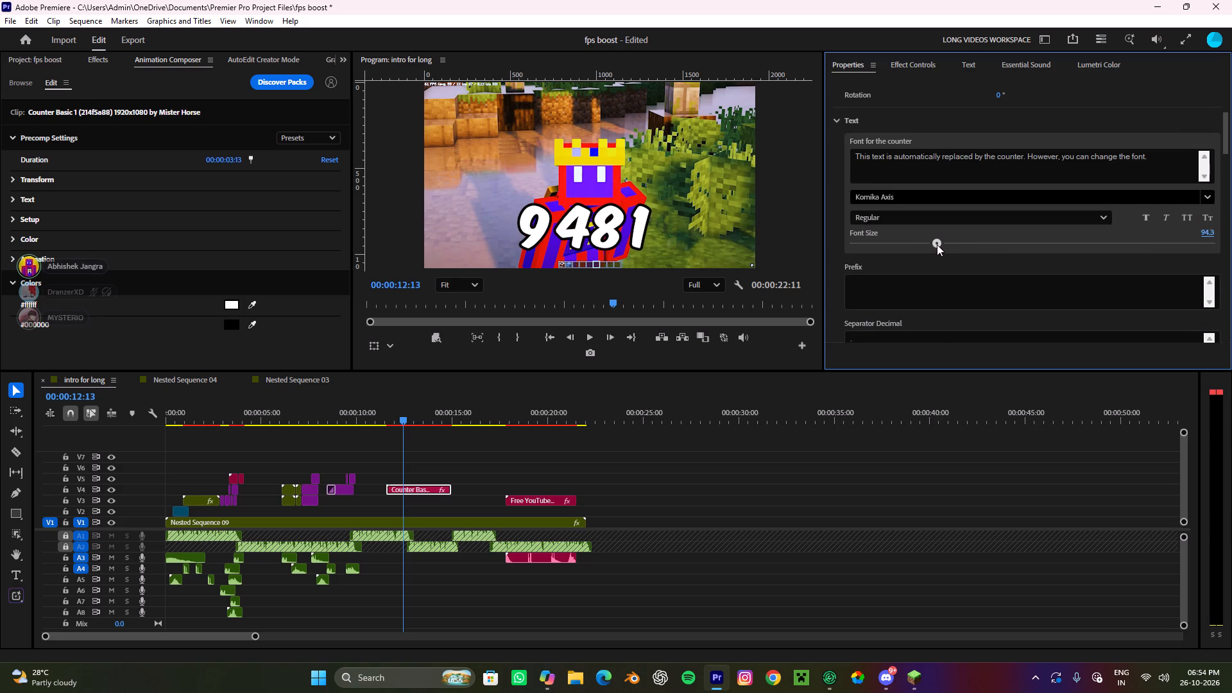
pyautogui.moveTo(937, 244); pyautogui.dragTo(927, 253)
# Select the counter clip on V4 and render the sequence preview.
pyautogui.click(655, 479)
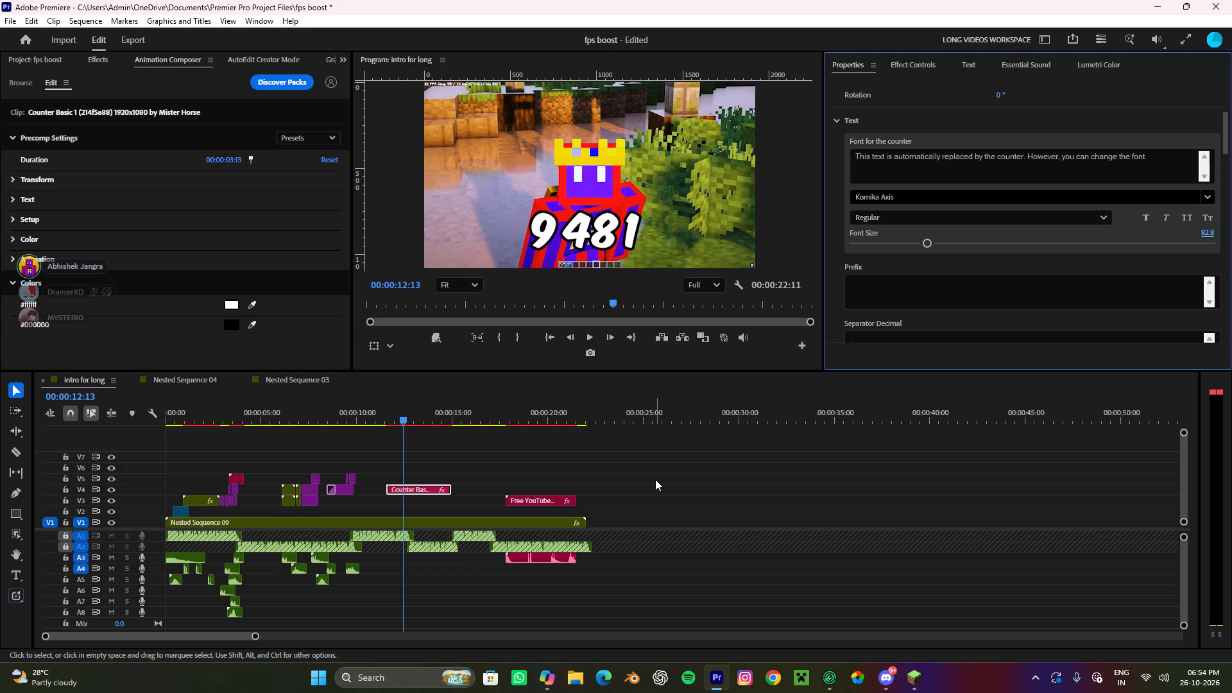
pyautogui.keyDown('alt'); pyautogui.scroll(10, 453, 479); pyautogui.keyUp('alt')
pyautogui.moveTo(628, 459); pyautogui.dragTo(477, 497)
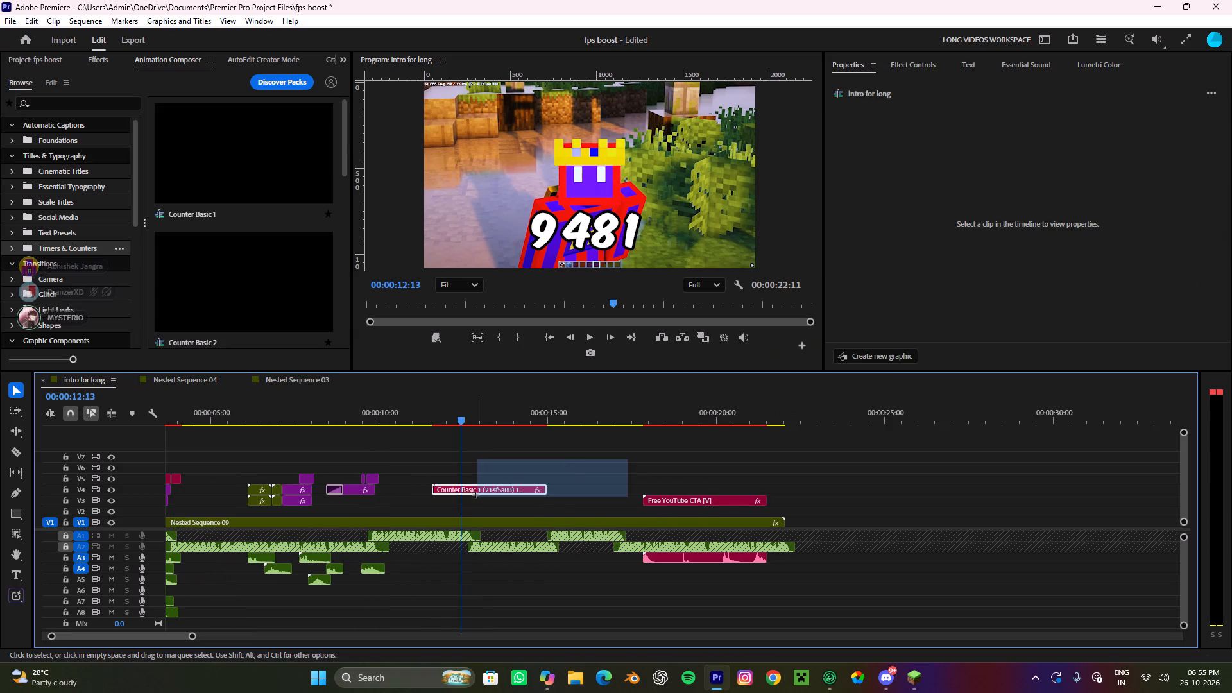
pyautogui.press('Return')
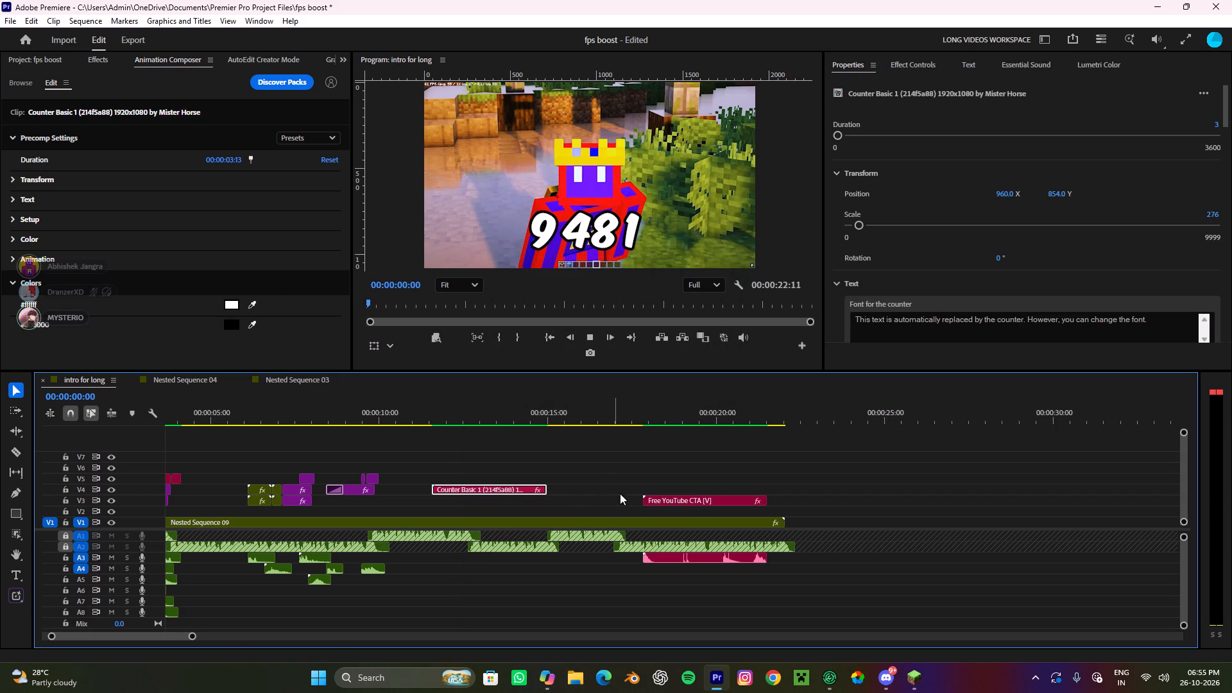
# Play the opening of the sequence, and play from about 00:00:10:27 to 00:00:13:07 to review the counter.
pyautogui.click(603, 481)
pyautogui.keyDown('alt'); pyautogui.scroll(-5, 482, 458); pyautogui.keyUp('alt')
pyautogui.press('space')
pyautogui.click(494, 427)
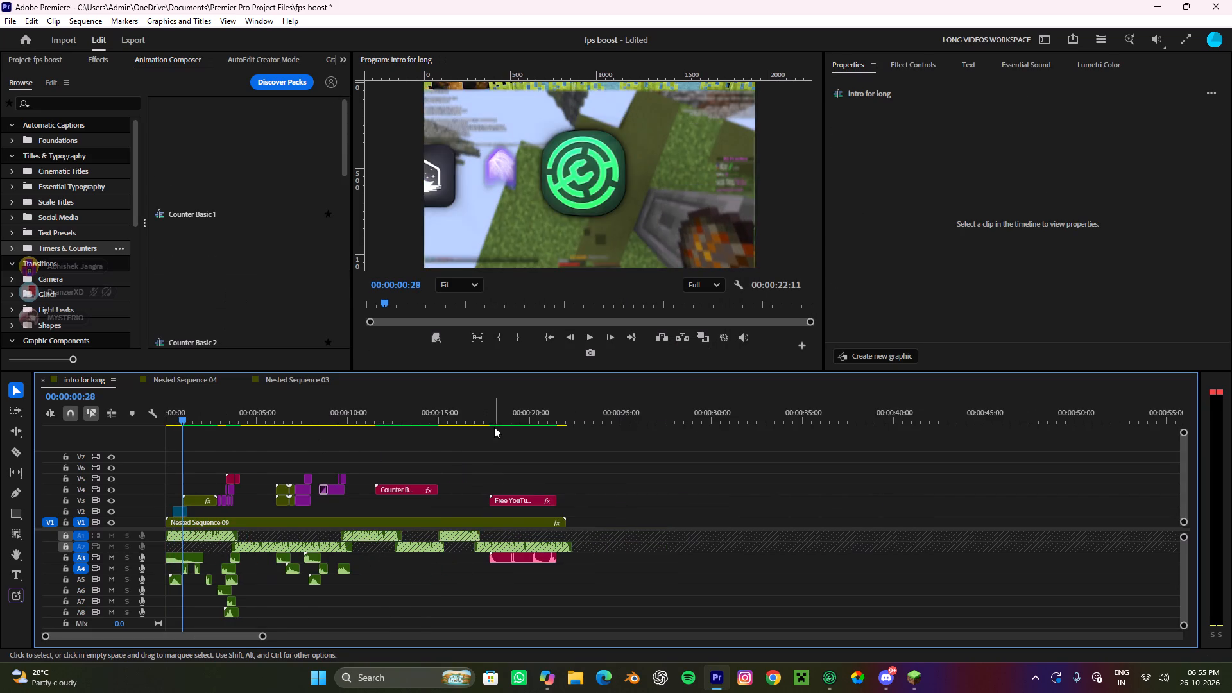
pyautogui.press('space')
pyautogui.moveTo(215, 404); pyautogui.dragTo(366, 432)
pyautogui.click(418, 440)
pyautogui.press('space')
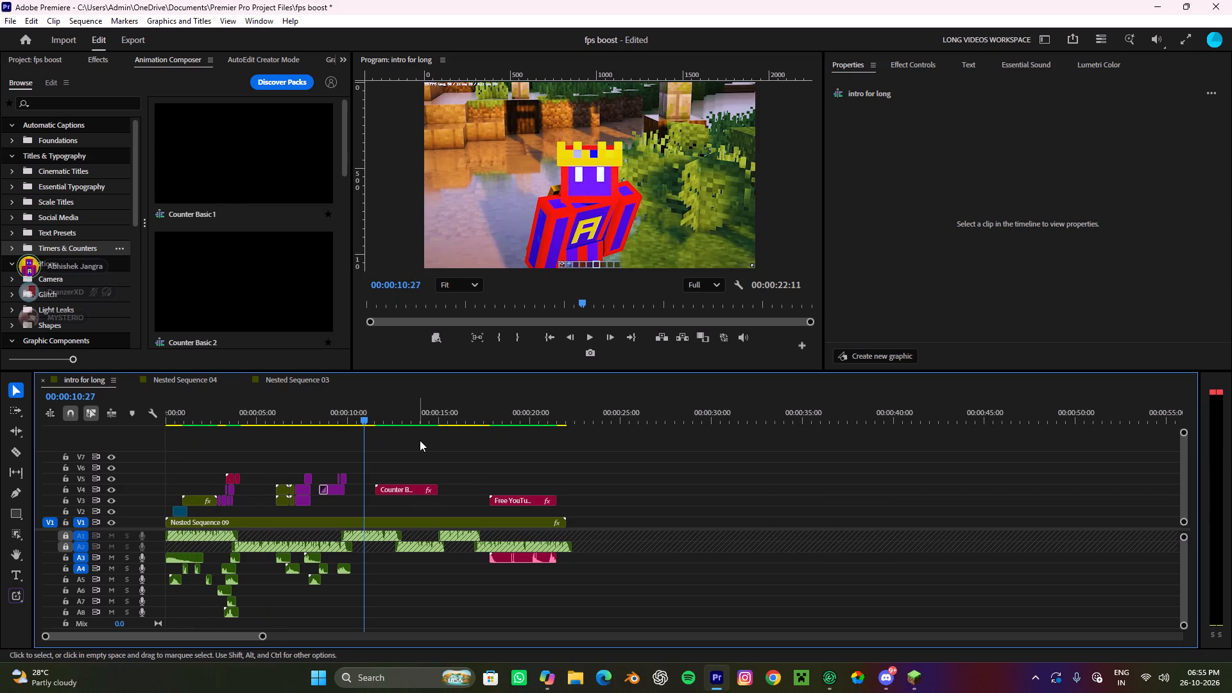
pyautogui.keyDown('alt'); pyautogui.scroll(4, 421, 442); pyautogui.keyUp('alt')
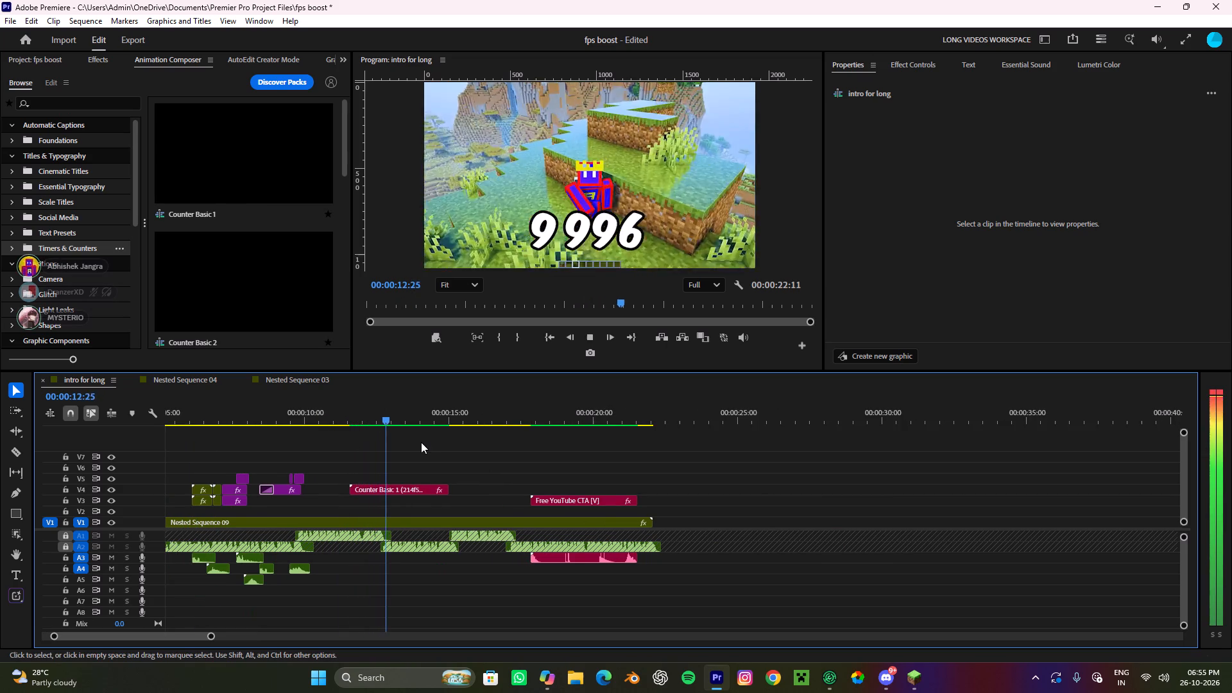
pyautogui.keyDown('alt'); pyautogui.scroll(-4, 420, 443); pyautogui.keyUp('alt')
pyautogui.press('space')
# Split the counter clip at about 00:00:13 and cut away the part after the split.
pyautogui.keyDown('alt'); pyautogui.scroll(10, 403, 492); pyautogui.keyUp('alt')
pyautogui.press('c')
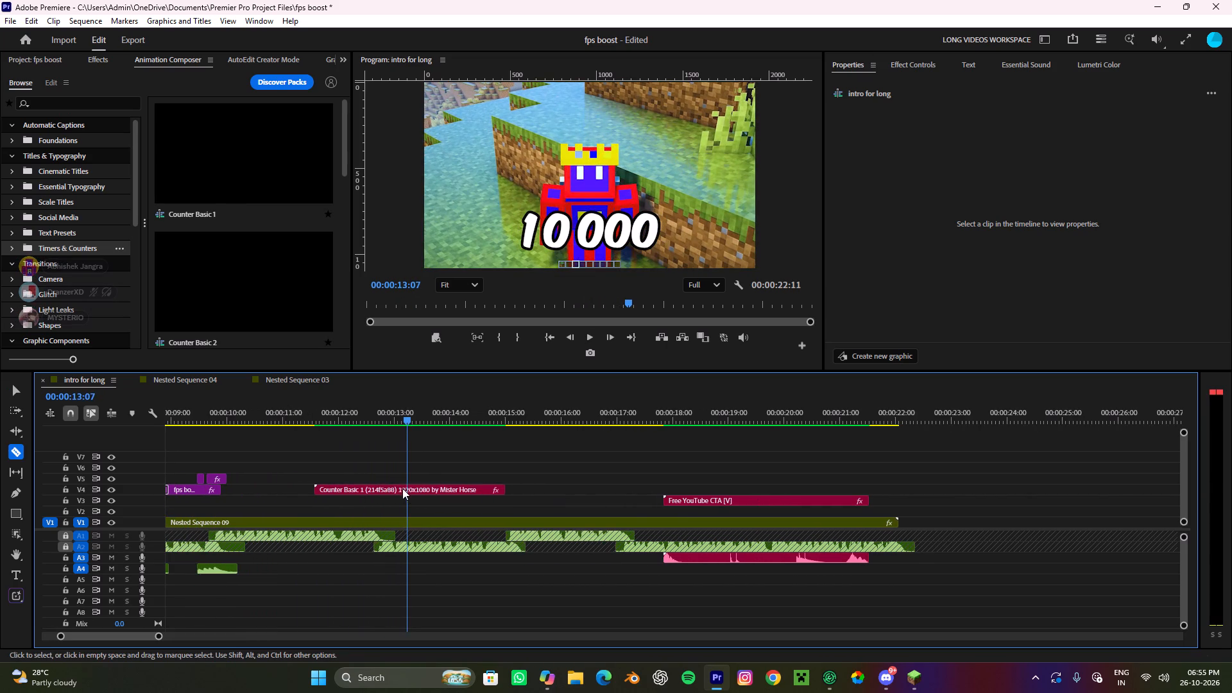
pyautogui.click(400, 488)
pyautogui.press('v')
pyautogui.click(416, 486)
pyautogui.hotkey('ctrl', 'x')
# Move the shortened counter clip down to V3 and later in time, starting at about 00:00:12:19.
pyautogui.keyDown('alt'); pyautogui.scroll(-4, 408, 481); pyautogui.keyUp('alt')
pyautogui.click(375, 492)
pyautogui.moveTo(370, 488); pyautogui.dragTo(412, 497)
pyautogui.click(436, 474)
# Play the sequence across the moved counter clip to about 00:00:13:28 to review its timing.
pyautogui.moveTo(406, 406); pyautogui.dragTo(381, 429)
pyautogui.click(454, 446)
pyautogui.press('space')
pyautogui.keyDown('alt'); pyautogui.scroll(-3, 458, 443); pyautogui.keyUp('alt')
pyautogui.click(462, 459)
pyautogui.keyDown('alt'); pyautogui.scroll(3, 463, 462); pyautogui.keyUp('alt')
pyautogui.keyDown('alt'); pyautogui.scroll(-3, 455, 463); pyautogui.keyUp('alt')
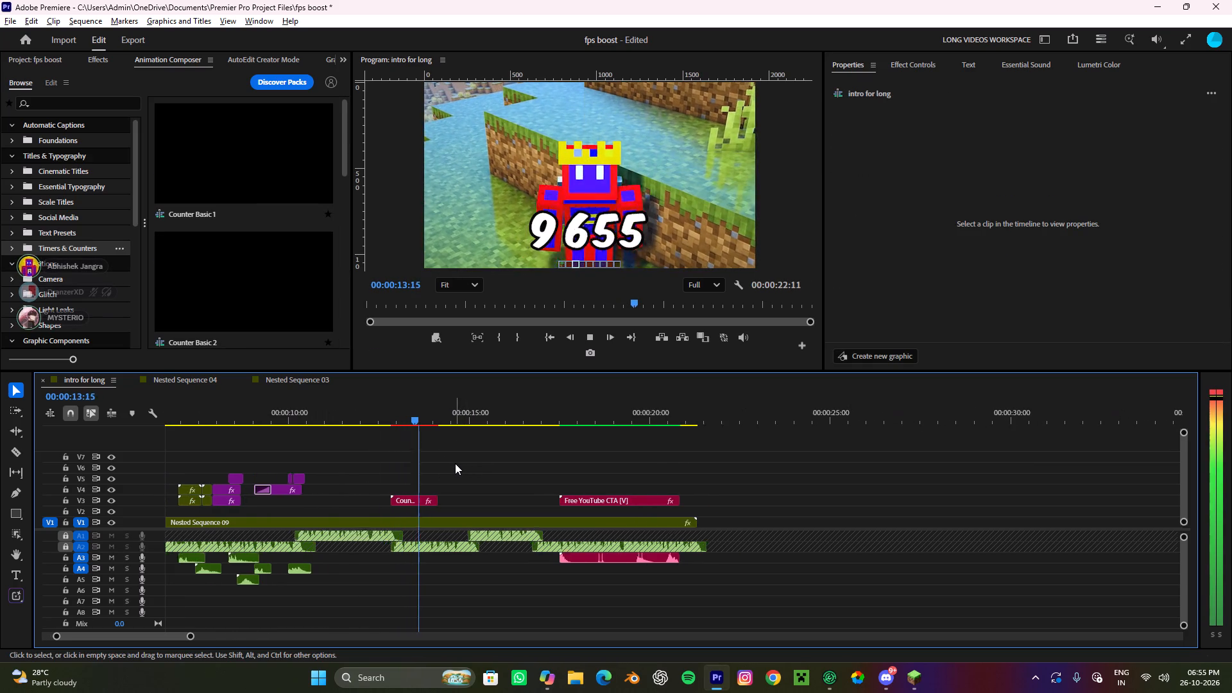
pyautogui.keyDown('alt'); pyautogui.scroll(4, 455, 463); pyautogui.keyUp('alt')
pyautogui.press('space')
pyautogui.keyDown('alt'); pyautogui.scroll(4, 474, 509); pyautogui.keyUp('alt')
pyautogui.keyDown('alt'); pyautogui.scroll(-4, 474, 509); pyautogui.keyUp('alt')
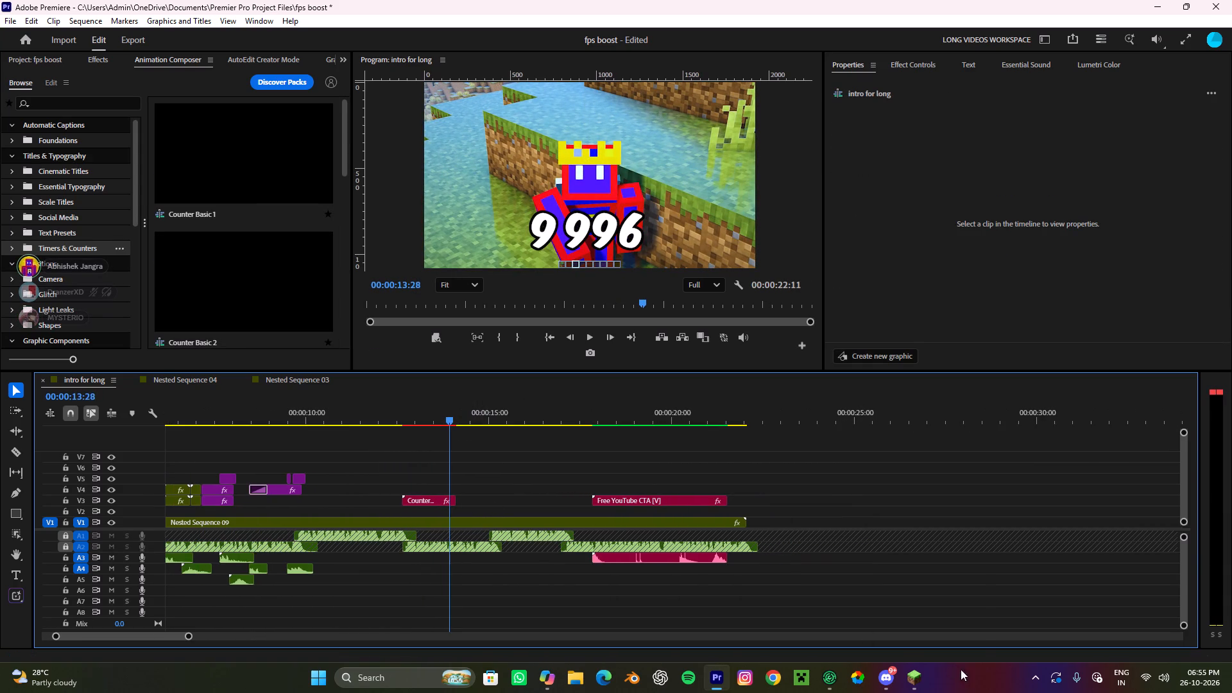
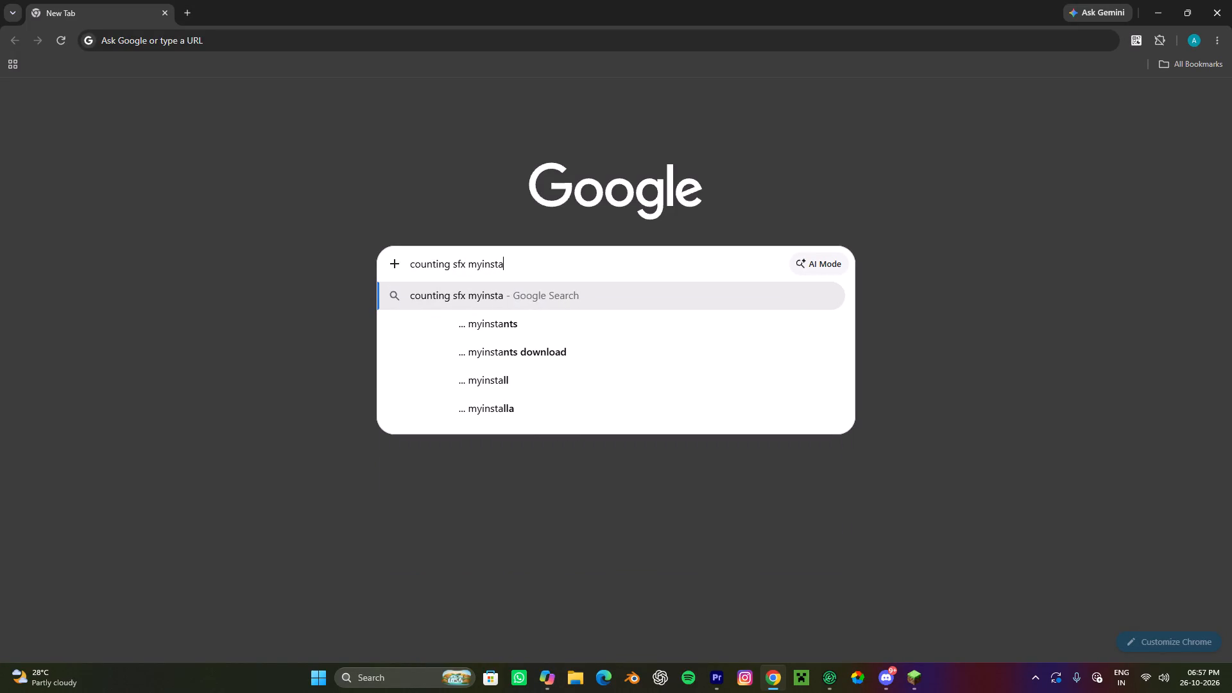
# Search the web for 'counting sfx myinstant' and preview first-row sounds on the Myinstants Counting Soundboard.
pyautogui.press('Return')
pyautogui.click(328, 260)
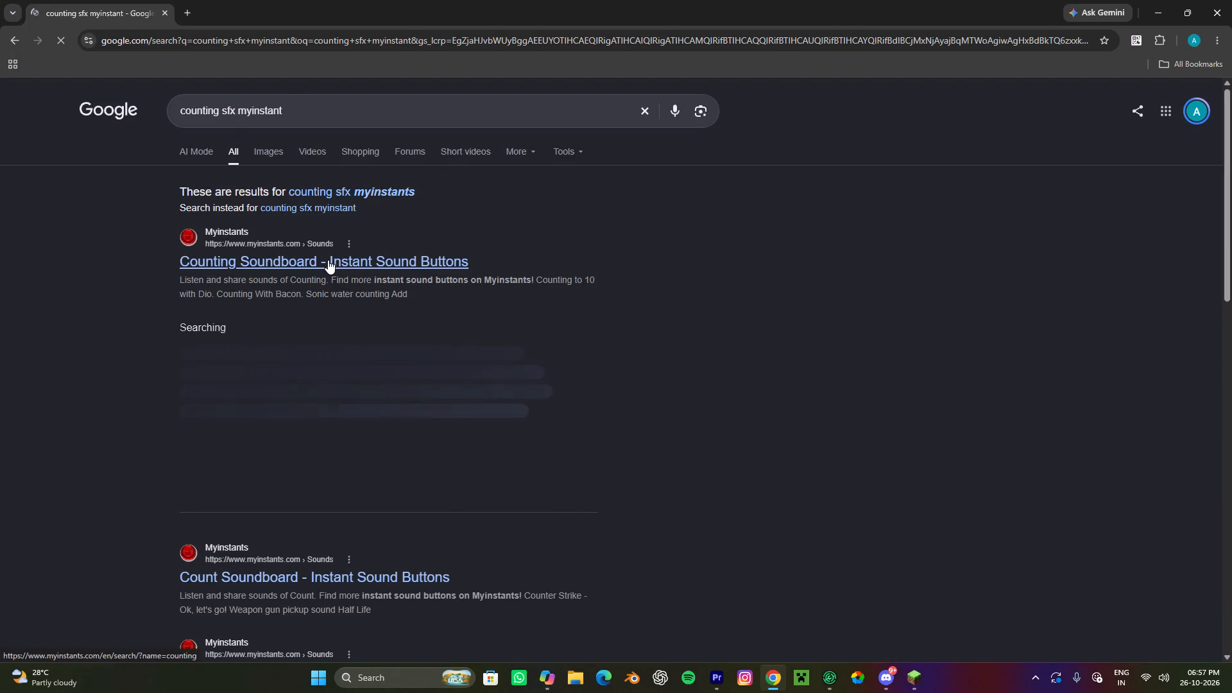
pyautogui.click(352, 195)
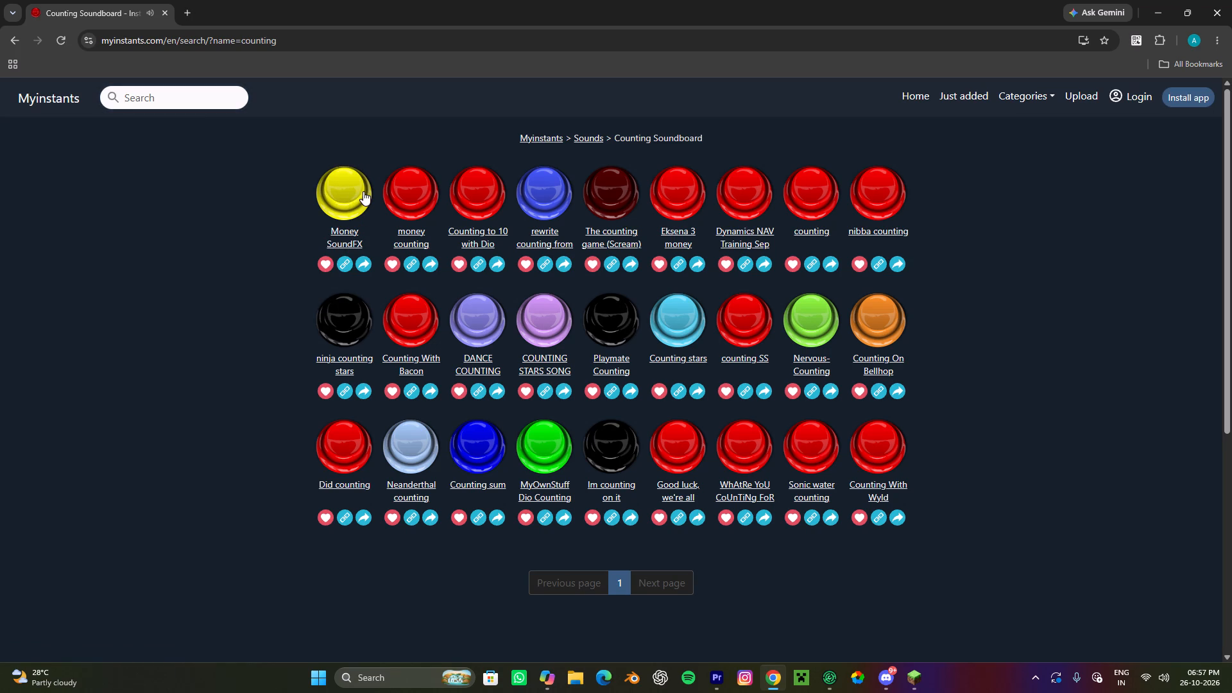
pyautogui.click(404, 190)
pyautogui.click(474, 188)
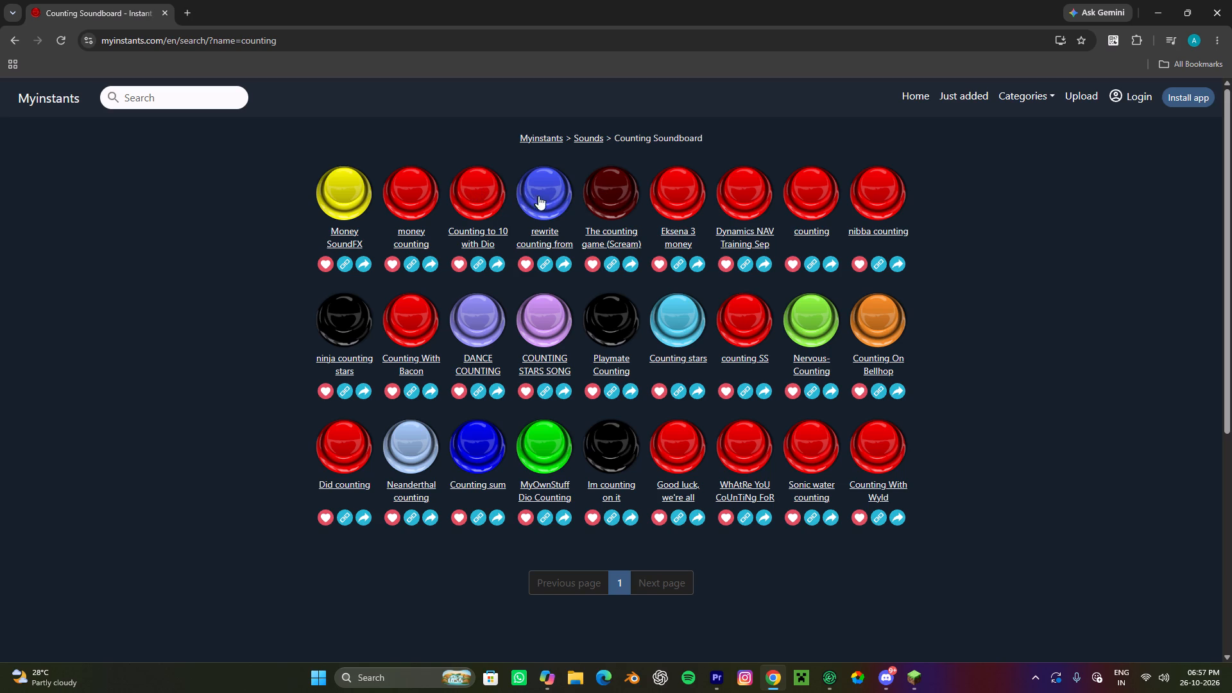
pyautogui.click(553, 193)
pyautogui.click(686, 192)
pyautogui.click(831, 186)
pyautogui.click(875, 193)
pyautogui.click(20, 33)
# Return the search wording to a general one by searching for 'counting sfx'.
pyautogui.click(339, 110)
pyautogui.press('BackSpace')
pyautogui.press('BackSpace')
pyautogui.press('BackSpace')
pyautogui.press('BackSpace')
pyautogui.press('BackSpace')
pyautogui.press('BackSpace')
pyautogui.press('BackSpace')
pyautogui.press('BackSpace')
pyautogui.press('BackSpace')
pyautogui.press('BackSpace')
pyautogui.press('BackSpace')
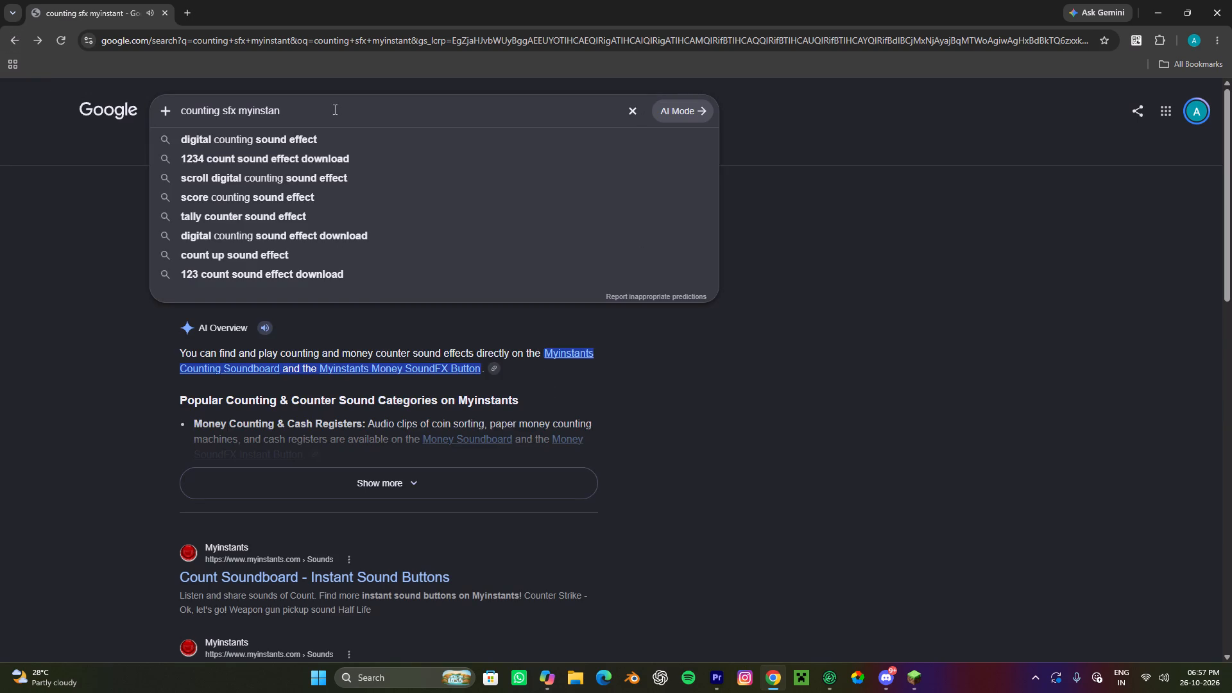
pyautogui.press('BackSpace')
pyautogui.press('BackSpace')
pyautogui.press('BackSpace')
pyautogui.press('space')
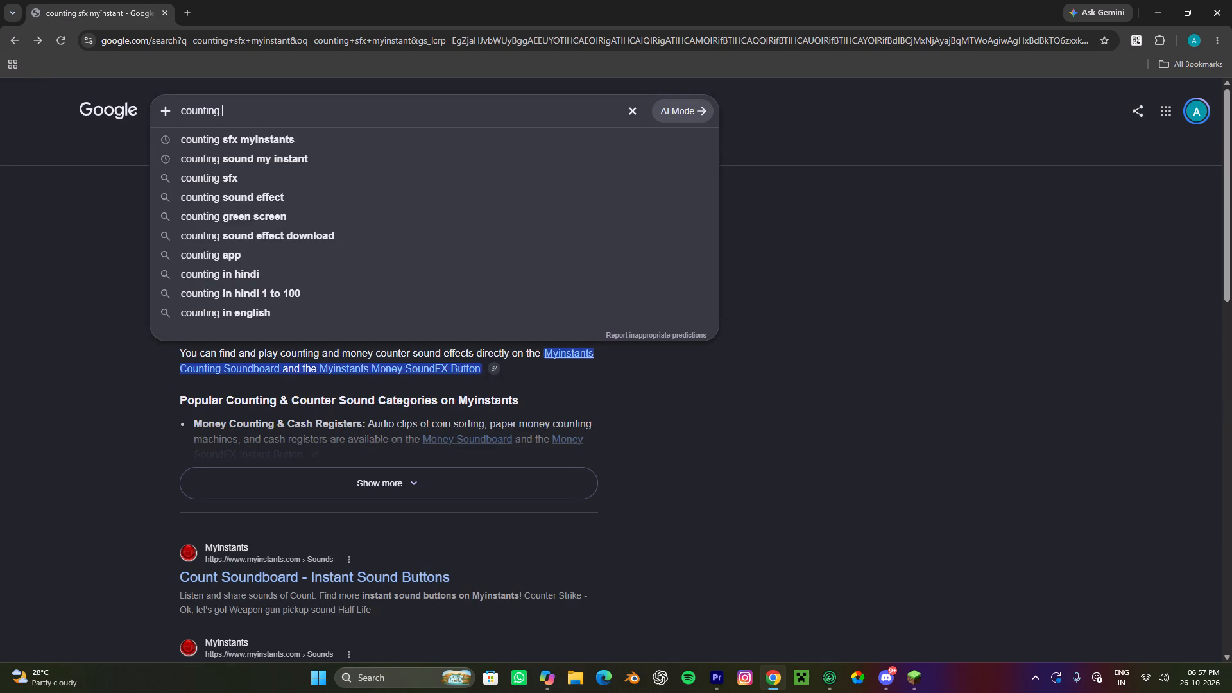
pyautogui.write('sfx')
pyautogui.press('Return')
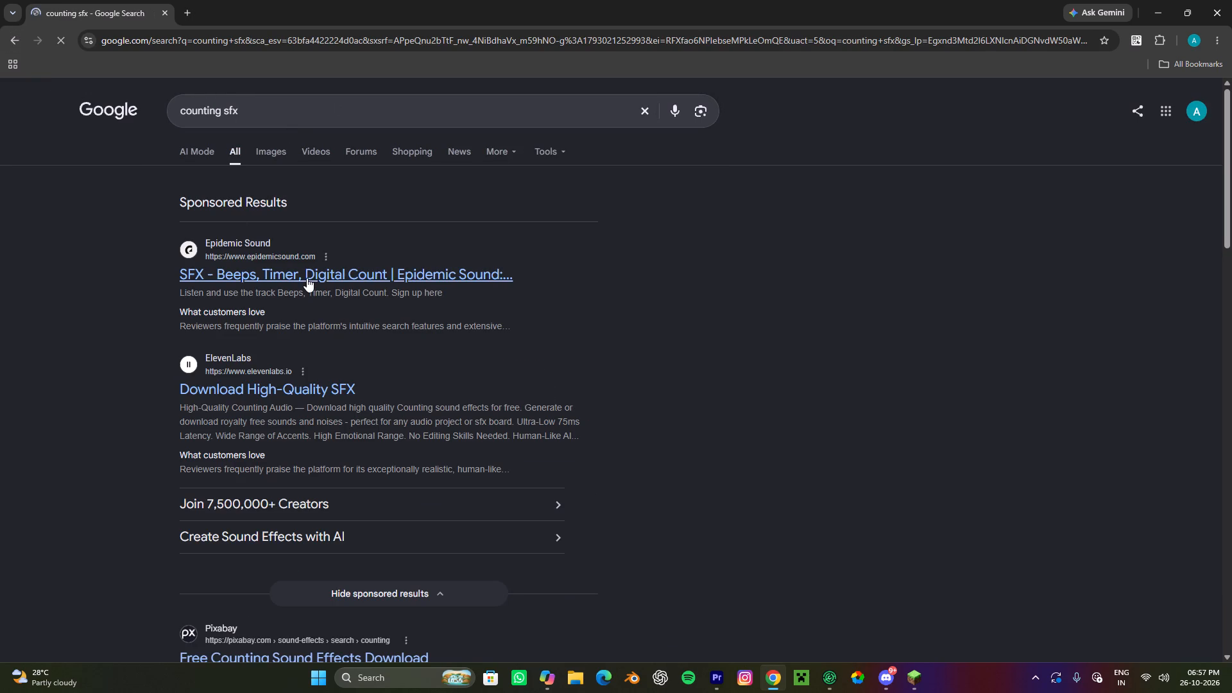
pyautogui.click(304, 275)
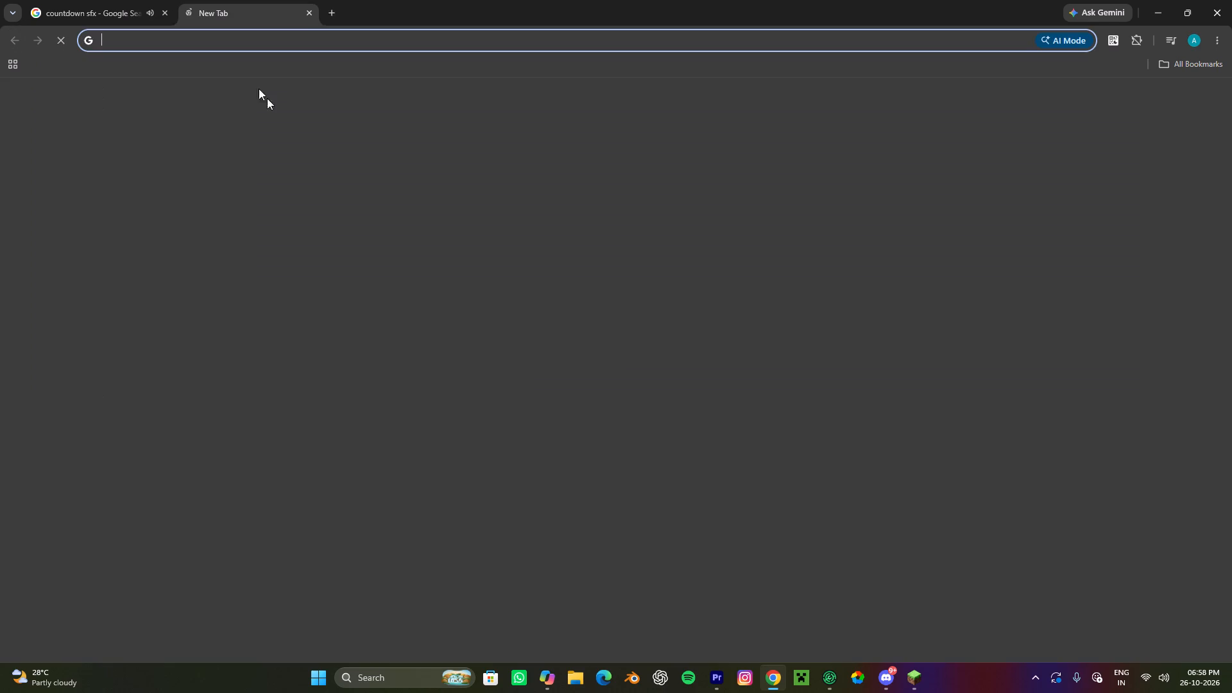
pyautogui.click(486, 250)
pyautogui.click(425, 327)
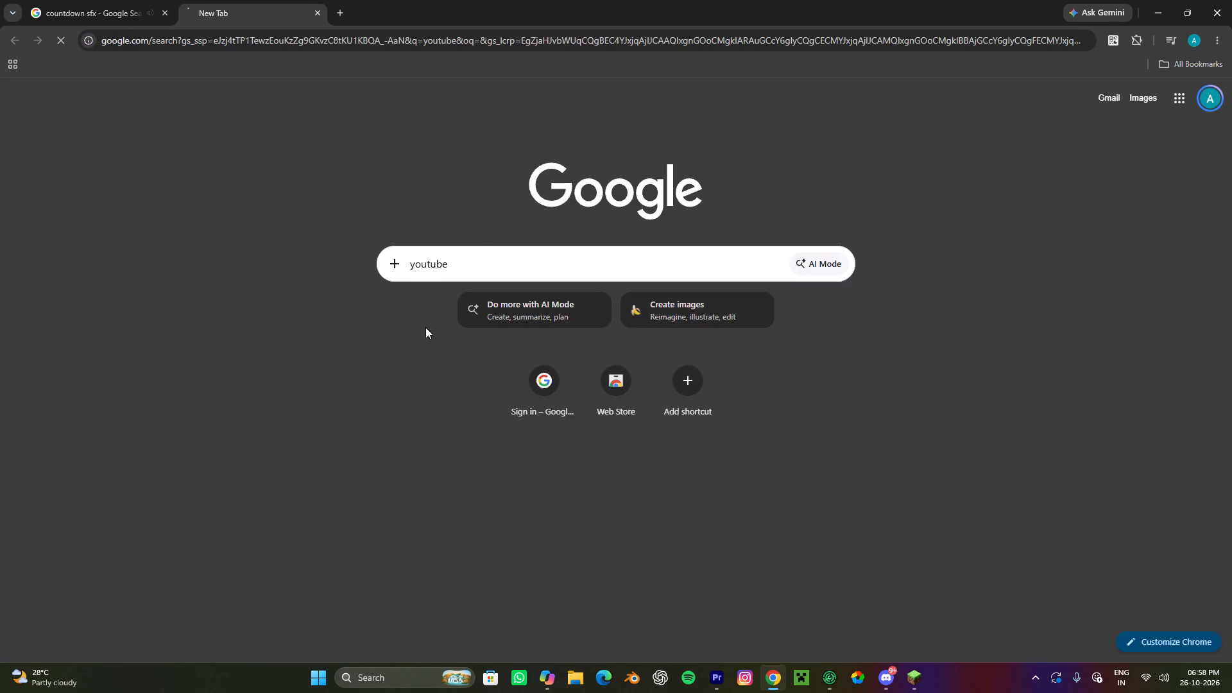
pyautogui.click(234, 221)
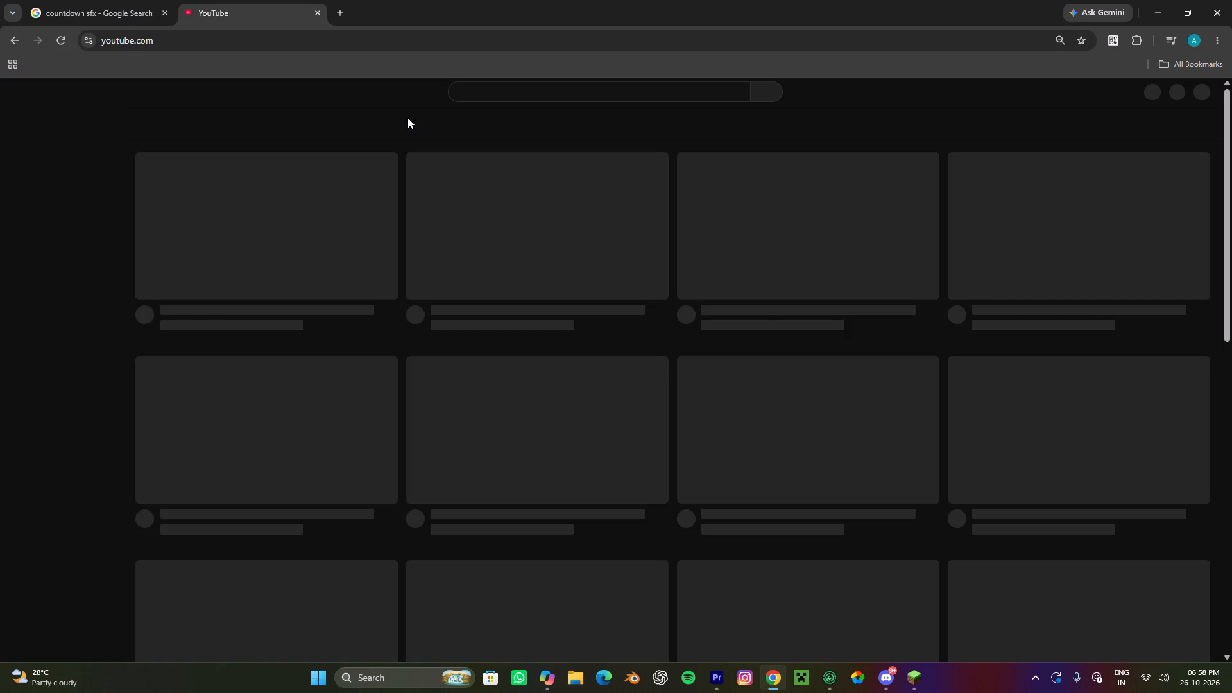
pyautogui.click(521, 95)
pyautogui.click(521, 95)
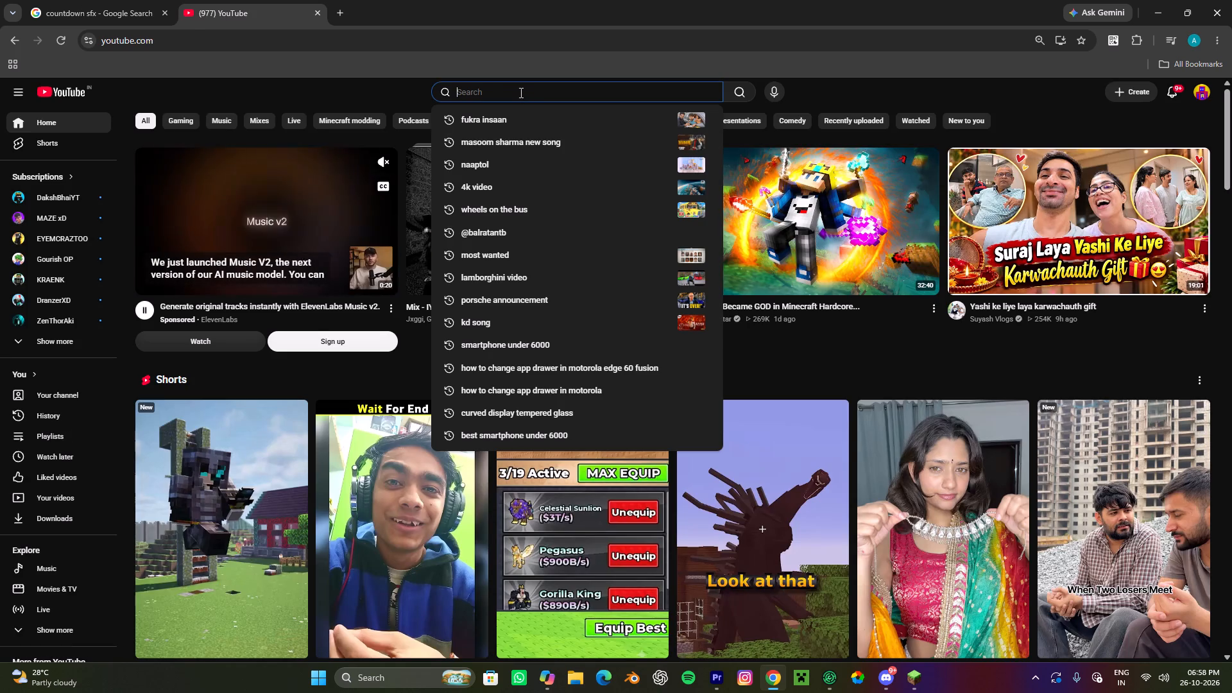
pyautogui.write('countinf sfzx')
pyautogui.press('BackSpace')
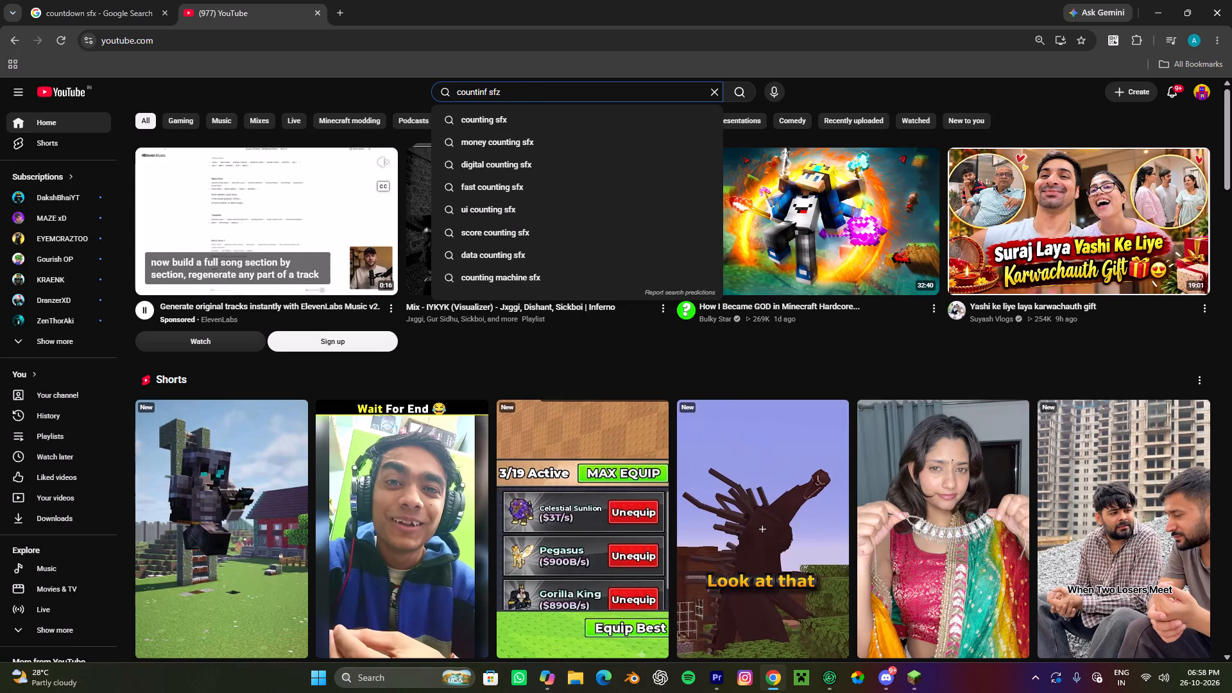
pyautogui.press('BackSpace')
pyautogui.press('x')
pyautogui.press('Return')
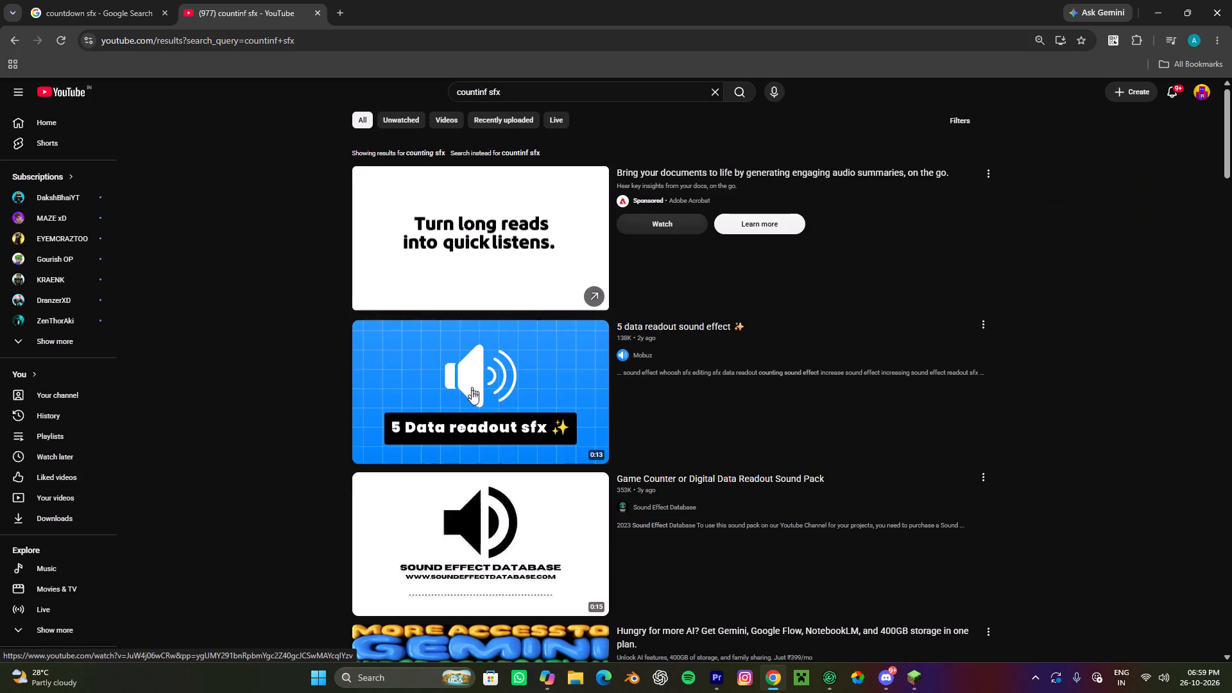
# Play the 'Game Counter or Digital Data Readout Sound Pack' video and return to the search results.
pyautogui.scroll(-2, 475, 416)
pyautogui.click(477, 330)
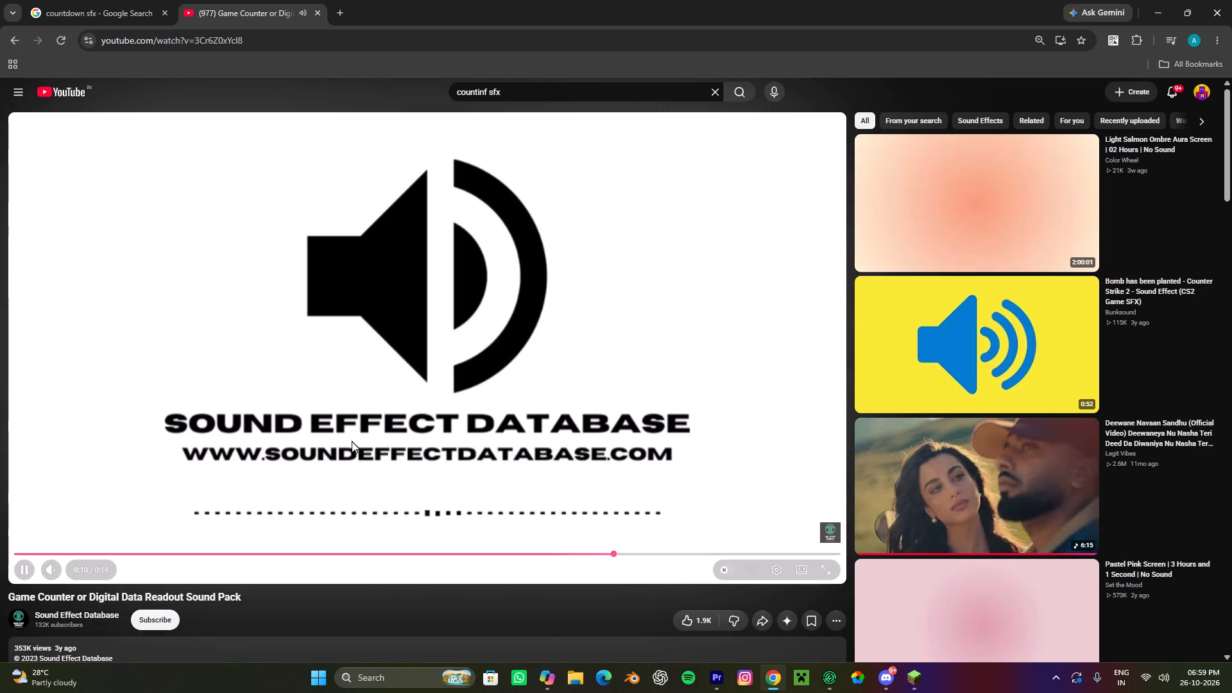
pyautogui.click(24, 42)
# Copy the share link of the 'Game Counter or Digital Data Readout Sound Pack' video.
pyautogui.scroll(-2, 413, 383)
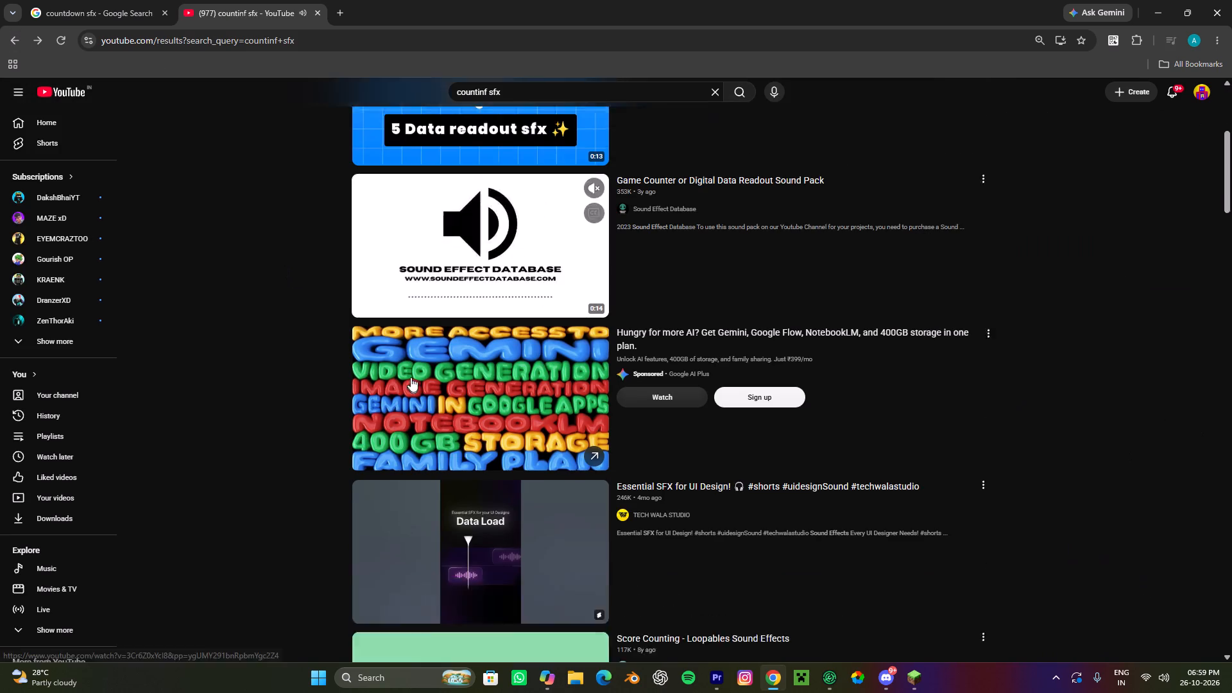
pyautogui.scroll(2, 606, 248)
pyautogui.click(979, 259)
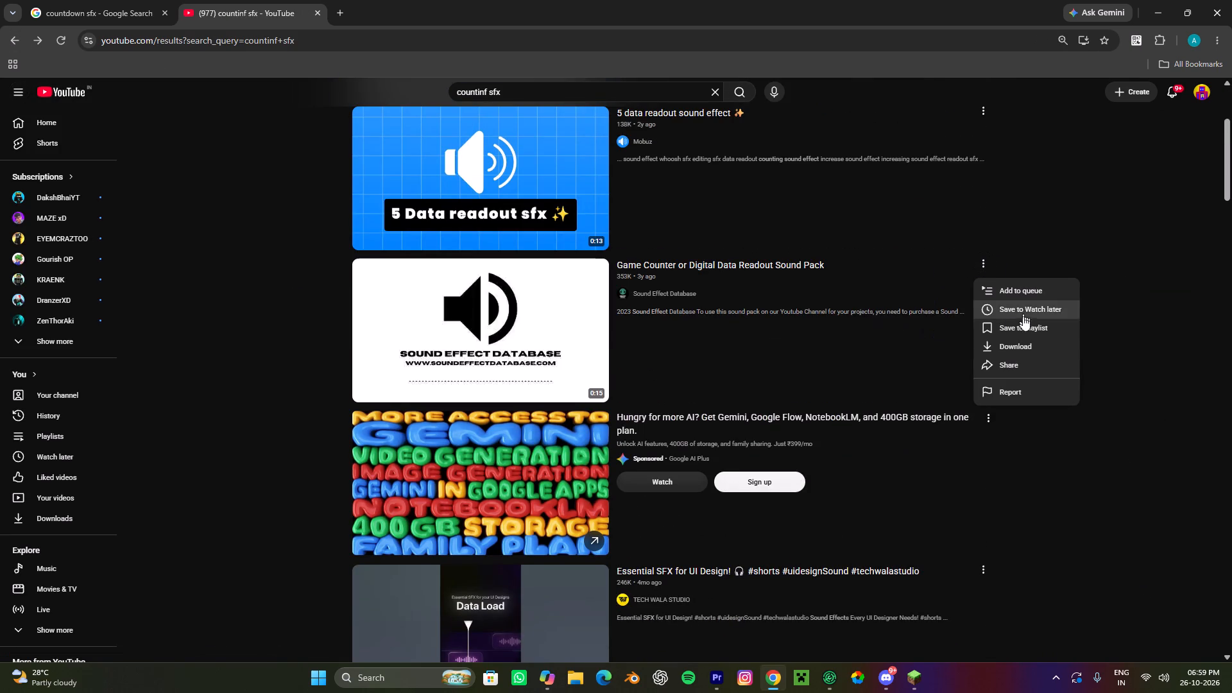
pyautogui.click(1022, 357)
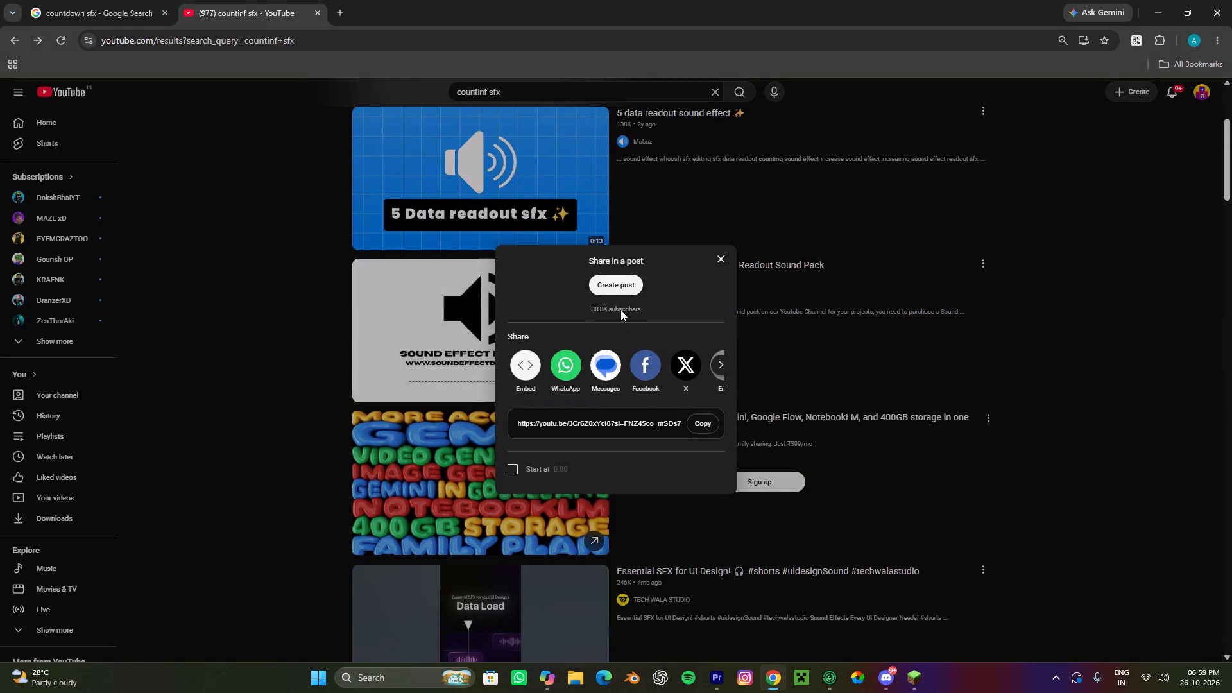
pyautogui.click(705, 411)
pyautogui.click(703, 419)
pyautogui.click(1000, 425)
# Play the 'Score Counting - Loopables Sound Effects' video and return to the search results.
pyautogui.scroll(-2, 870, 454)
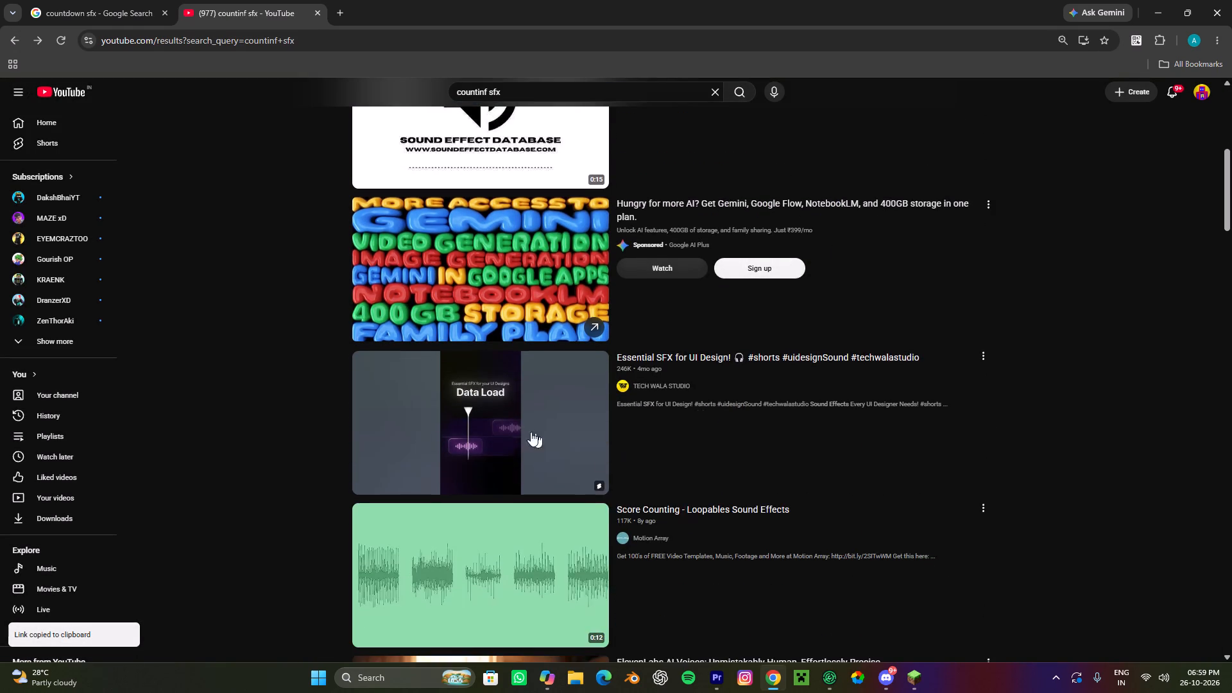
pyautogui.scroll(-3, 475, 440)
pyautogui.click(477, 313)
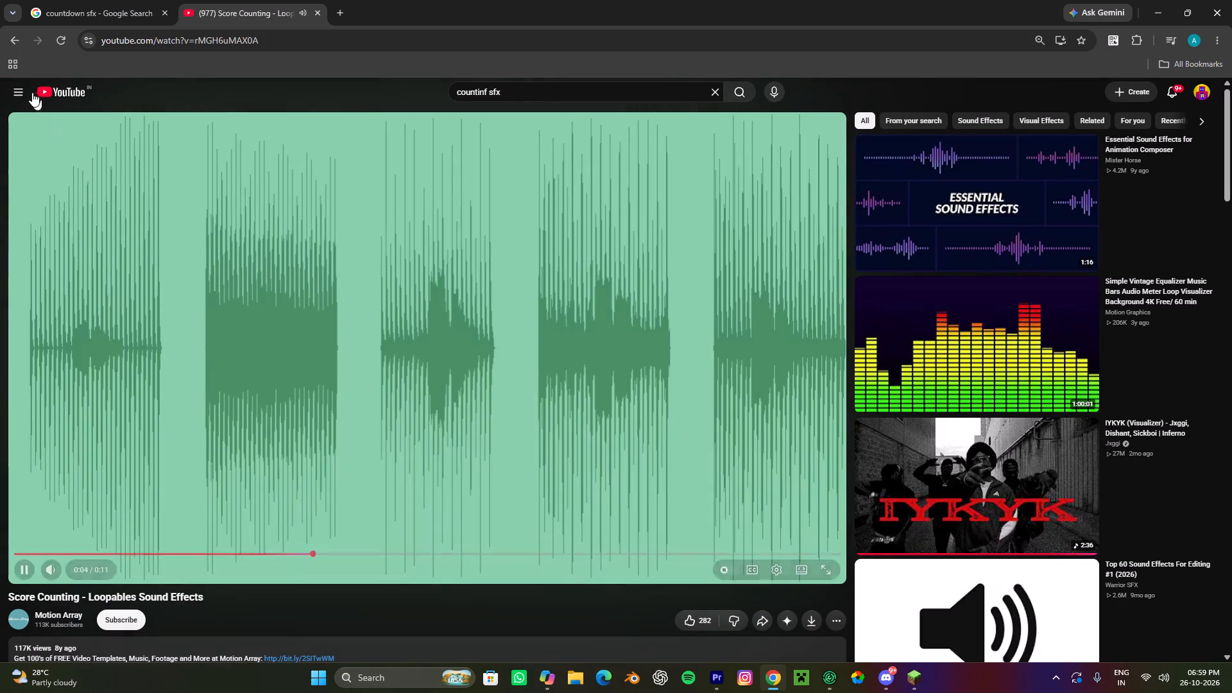
pyautogui.click(17, 38)
# Find the 'data counting 01' video further down the results, reload it past the advert, and preview its sound.
pyautogui.scroll(-3, 374, 444)
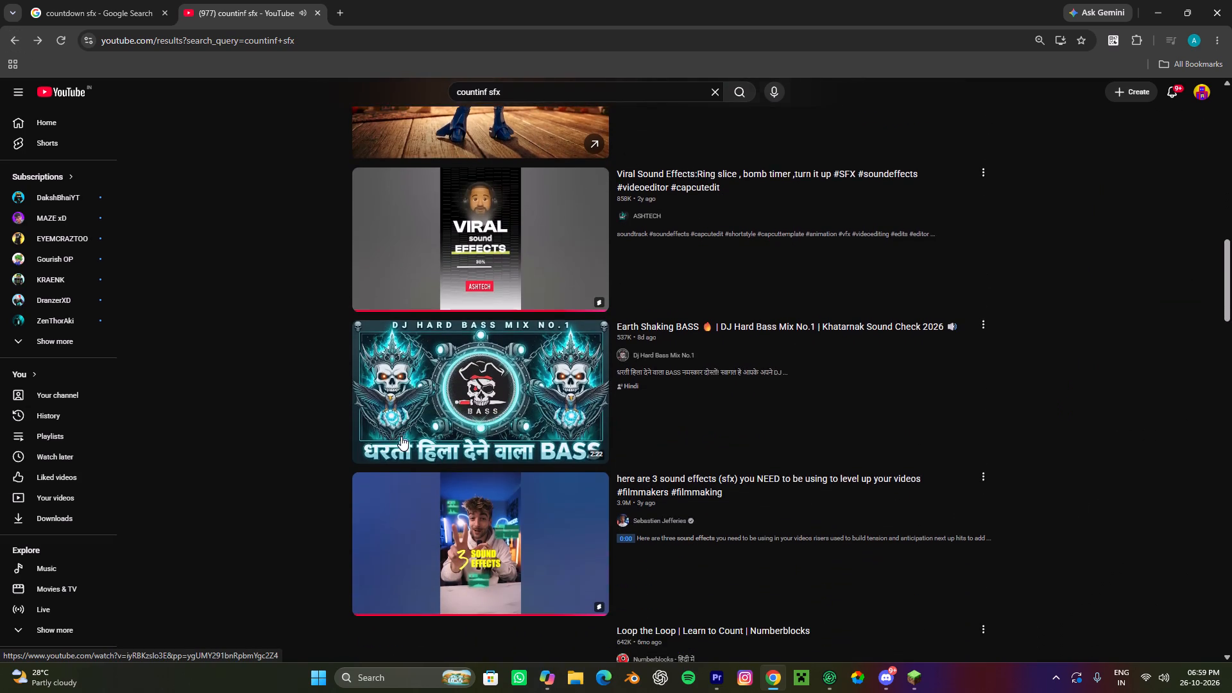
pyautogui.scroll(-7, 401, 432)
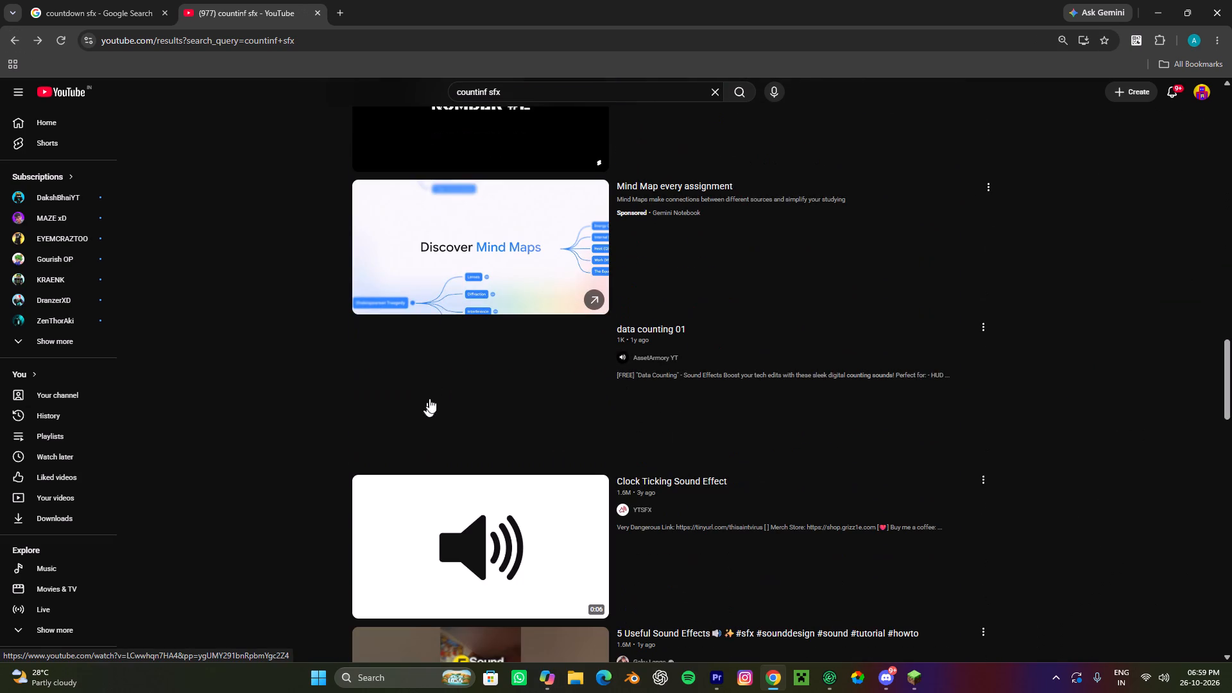
pyautogui.click(522, 373)
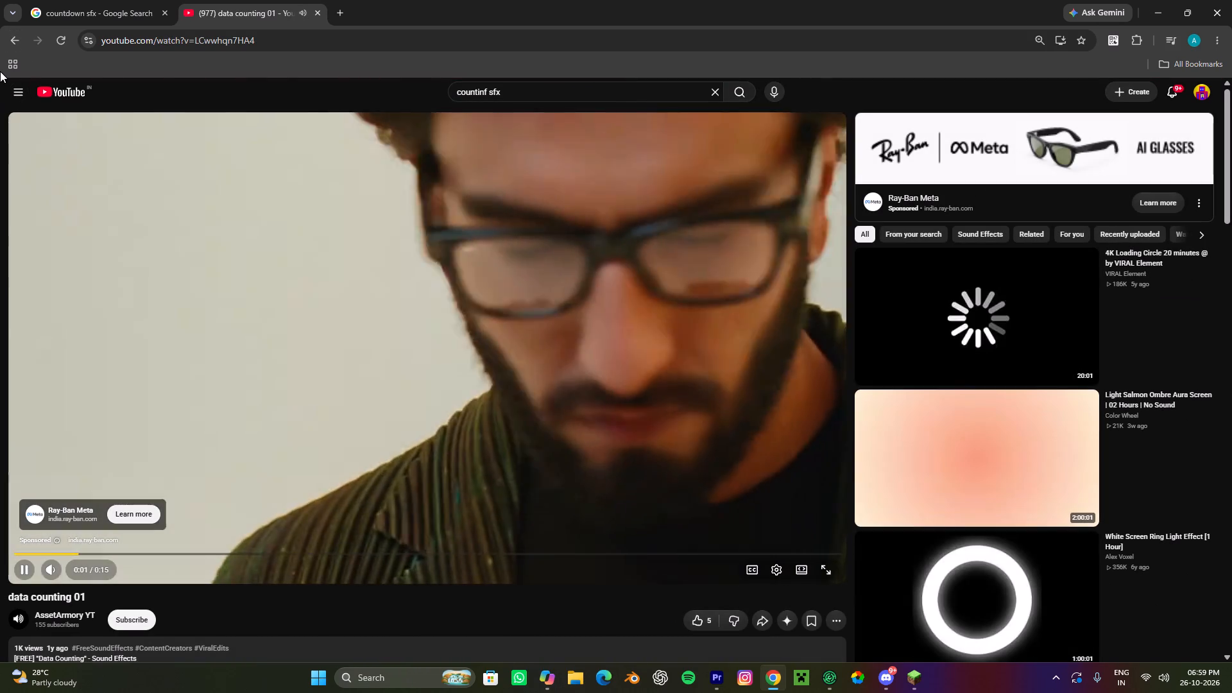
pyautogui.hotkey('ctrl', 'r')
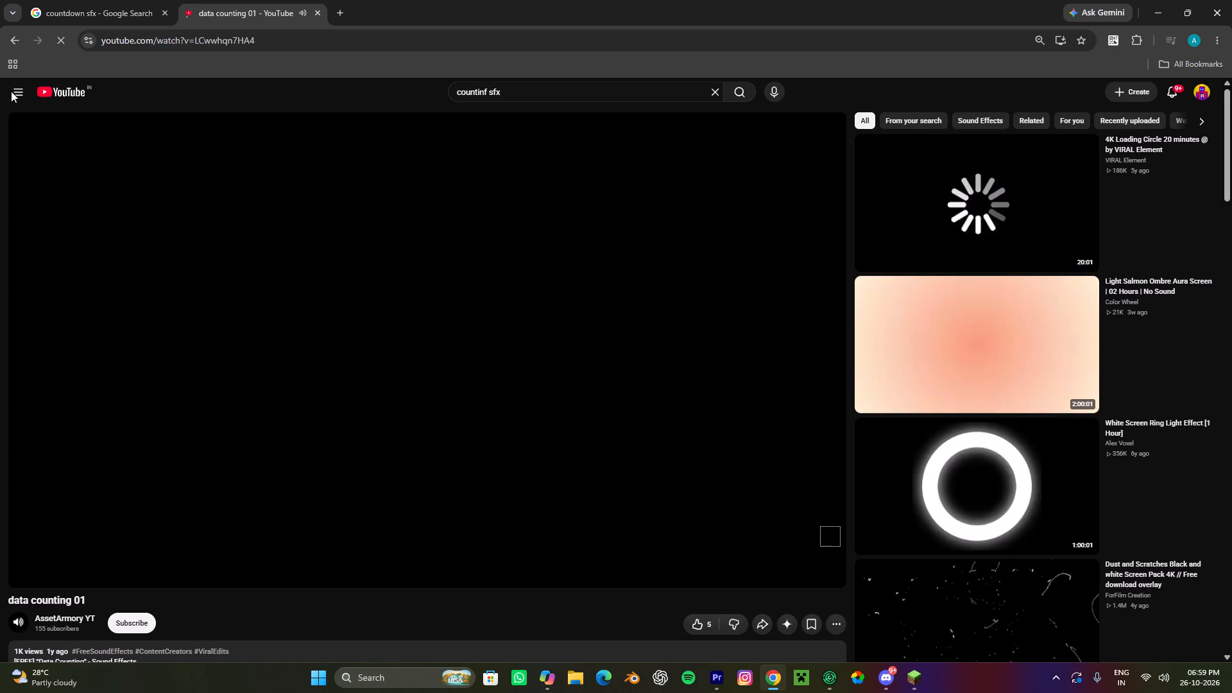
pyautogui.hotkey('ctrl', 'r')
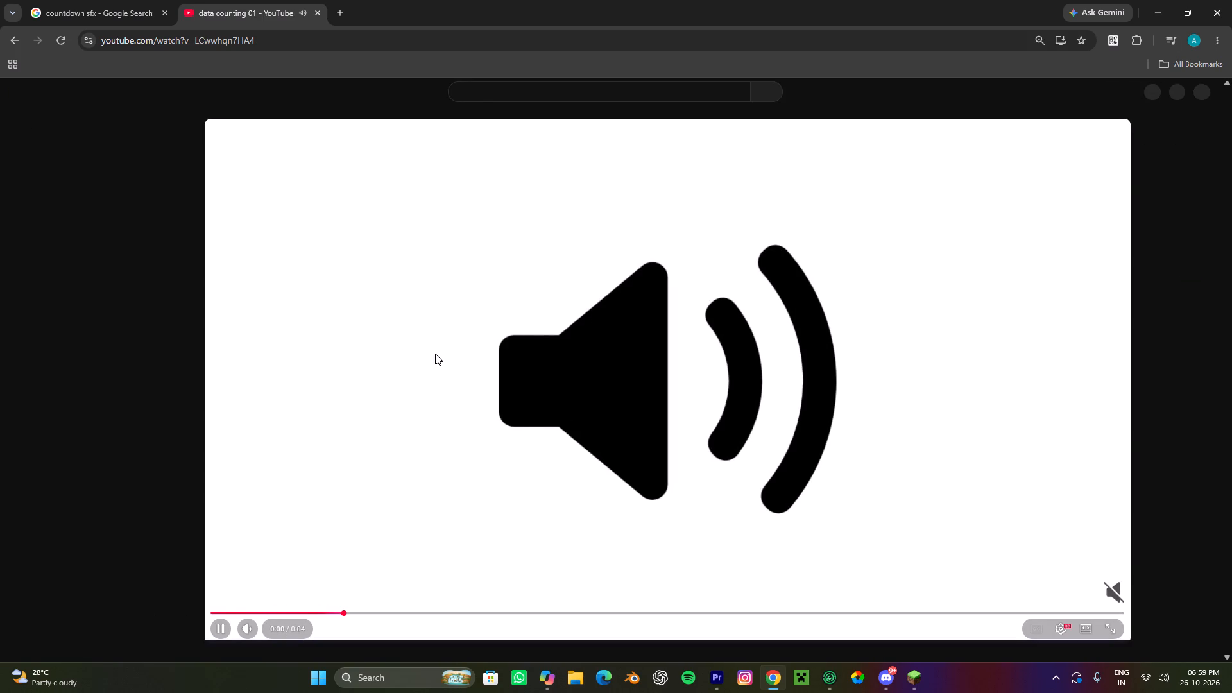
pyautogui.click(313, 350)
# Copy the share link of the 'data counting 01' video.
pyautogui.scroll(-2, 605, 481)
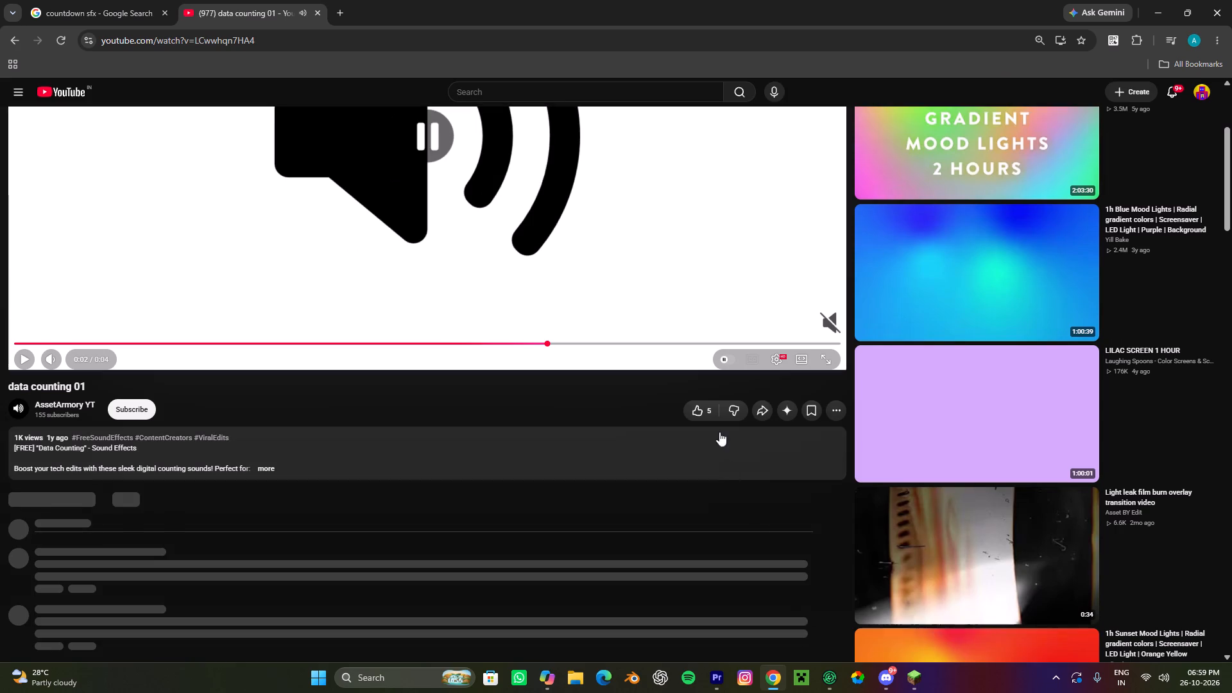
pyautogui.click(757, 415)
pyautogui.click(699, 417)
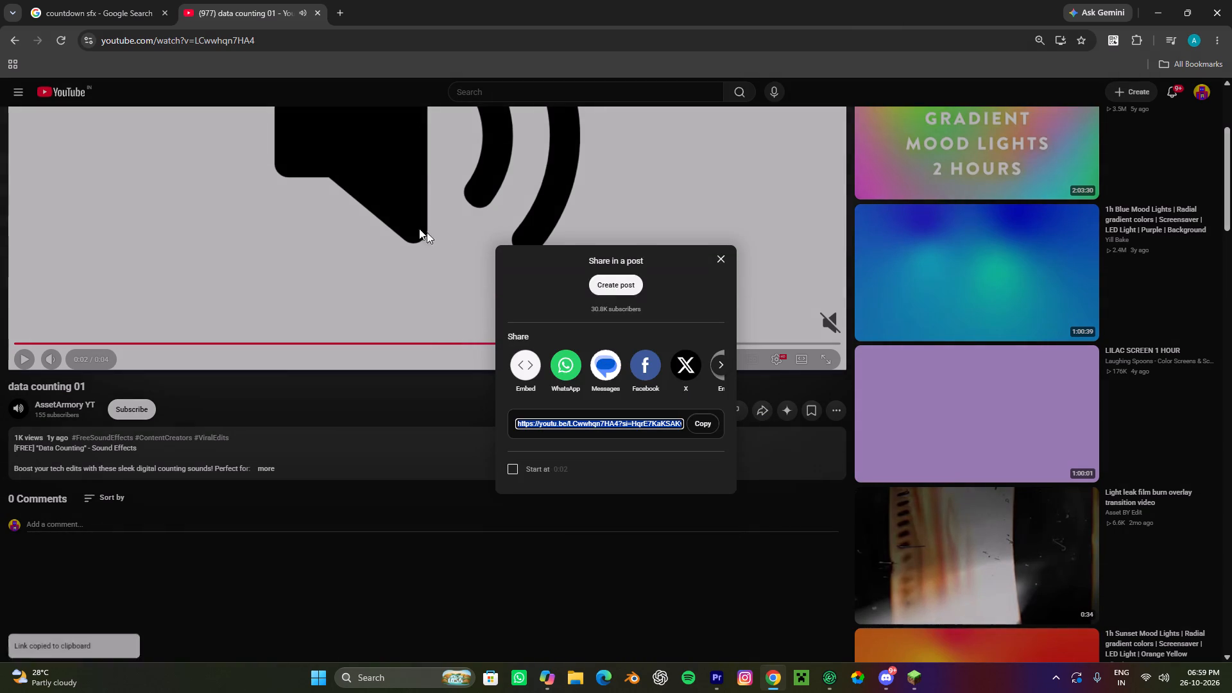
# Find the Y2mate downloader with a 'y2 mate' web search in a new tab and submit the copied video link there.
pyautogui.click(345, 6)
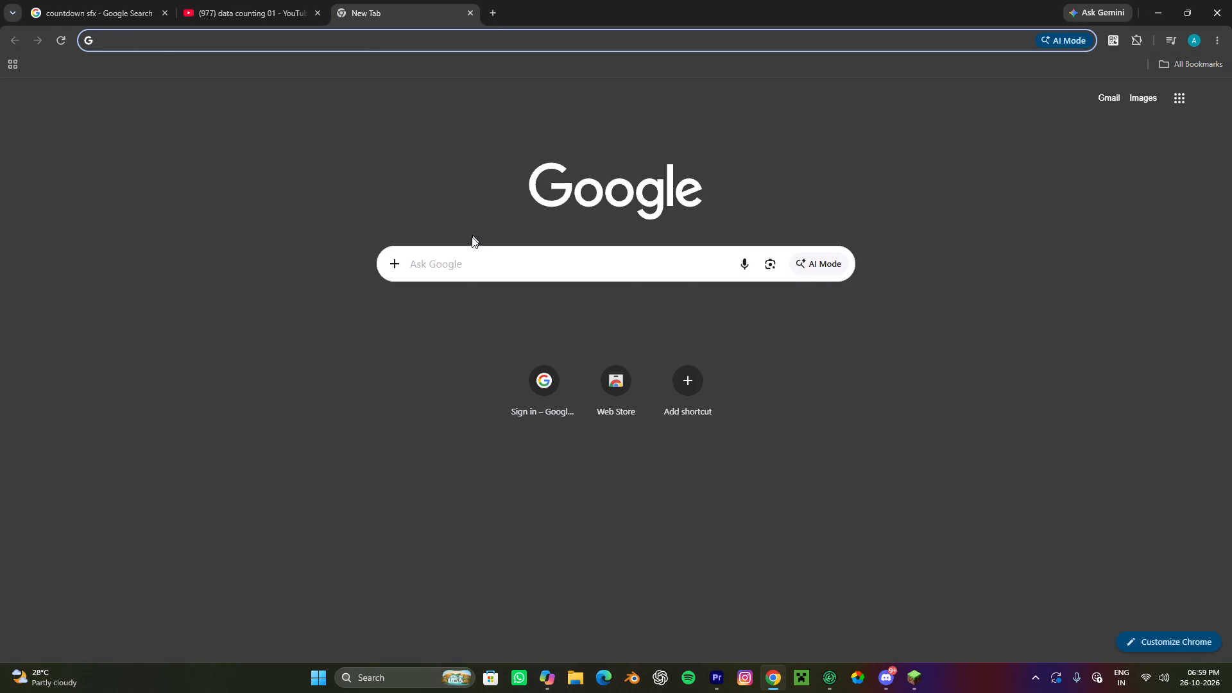
pyautogui.click(465, 259)
pyautogui.write('y2 mate')
pyautogui.press('Return')
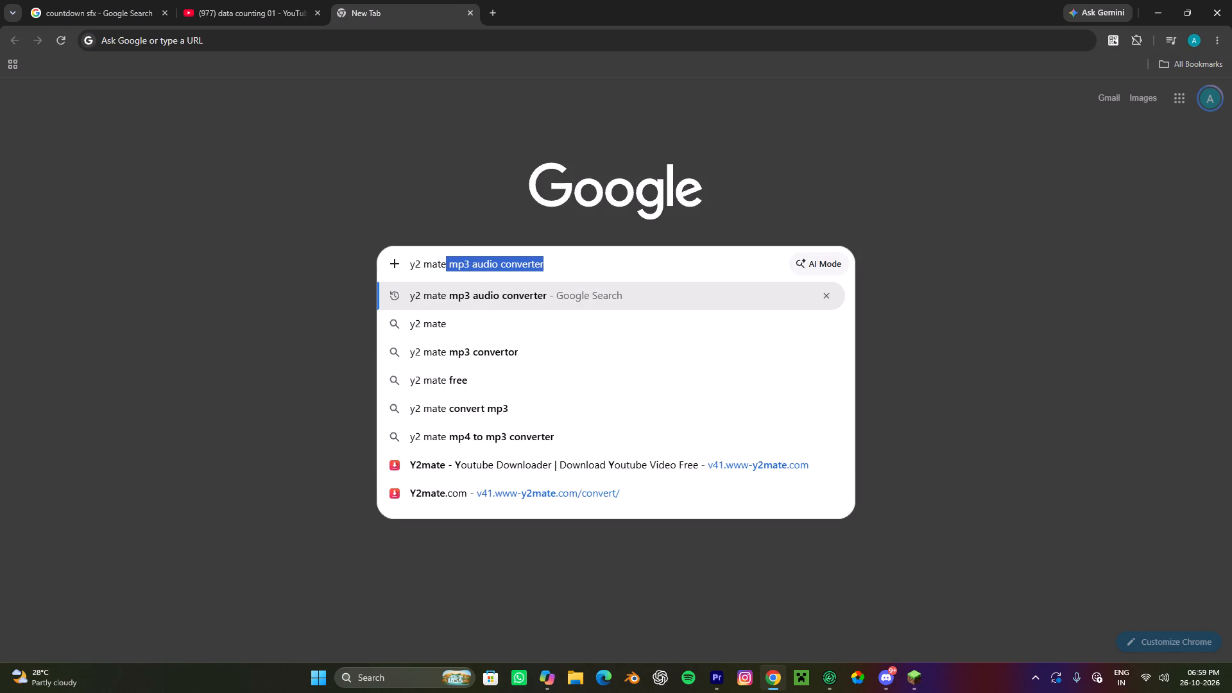
pyautogui.click(278, 223)
pyautogui.click(539, 250)
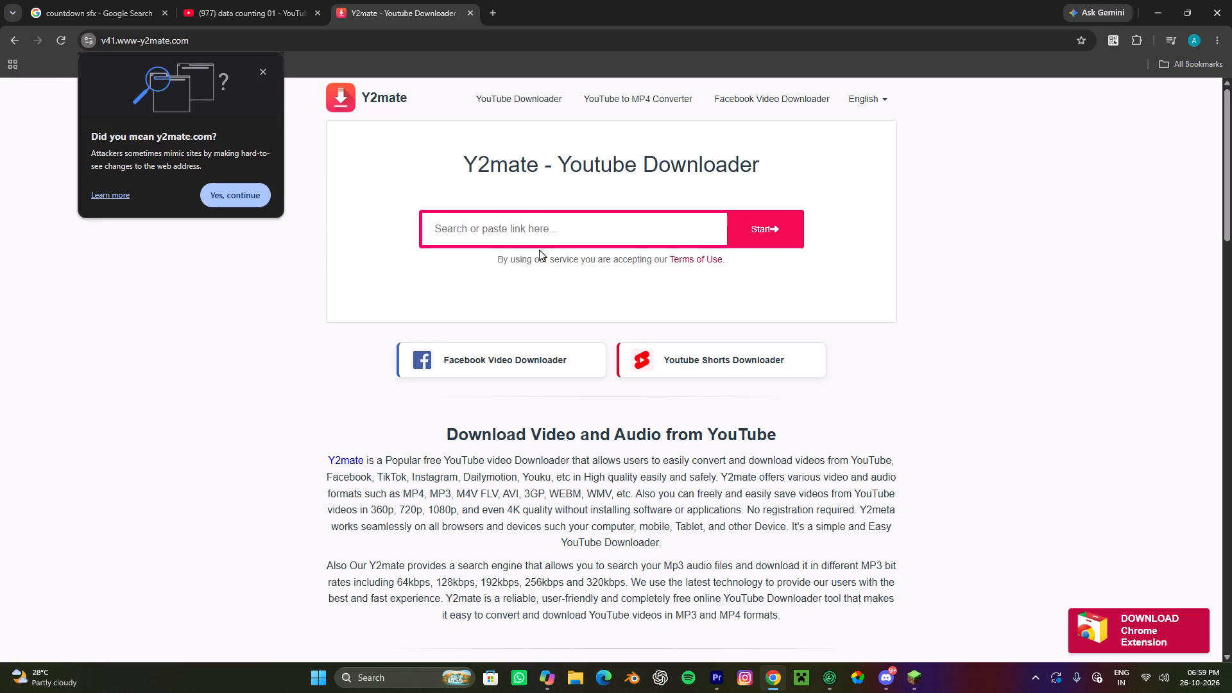
pyautogui.click(522, 239)
pyautogui.hotkey('ctrl', 'v')
pyautogui.click(752, 225)
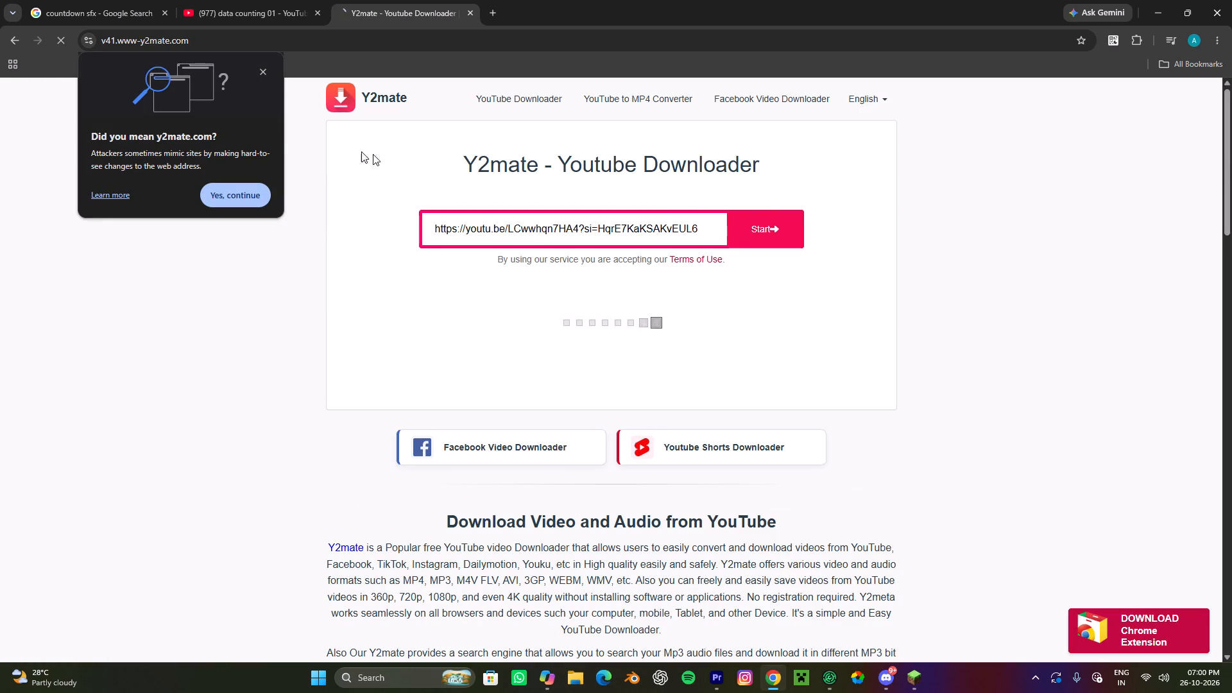
pyautogui.click(259, 69)
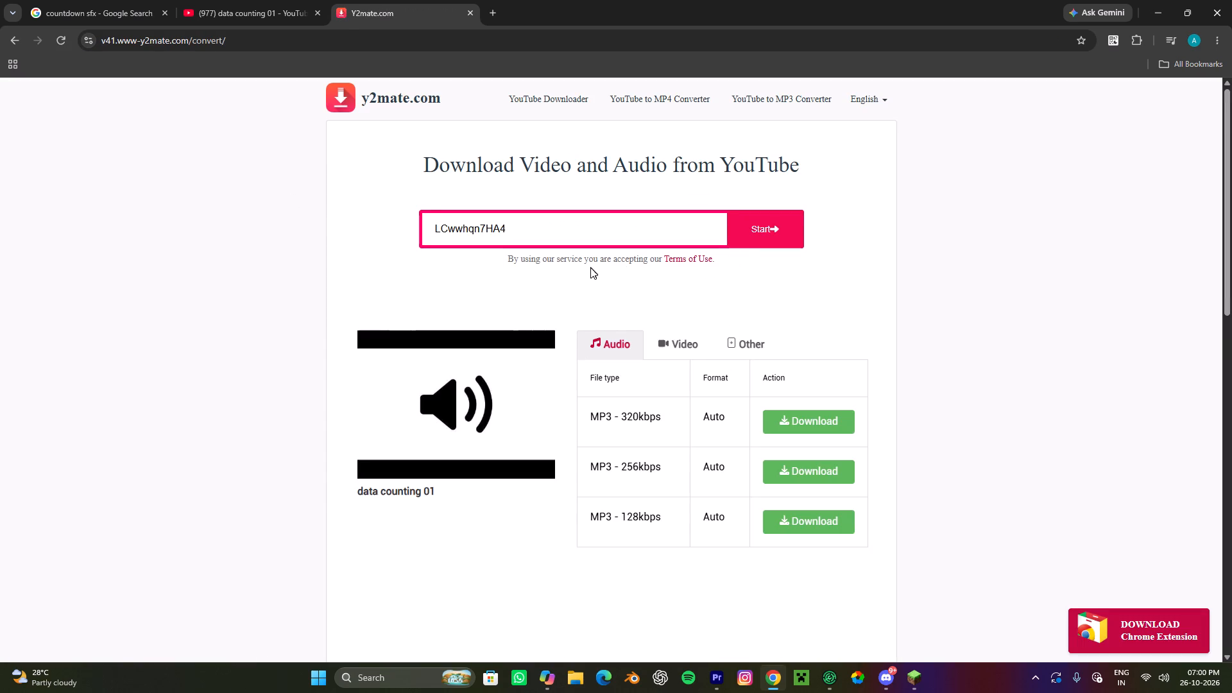
# Download the 'data counting 01' audio as MP3 - 320kbps, closing the advert tabs that open.
pyautogui.scroll(-1, 595, 293)
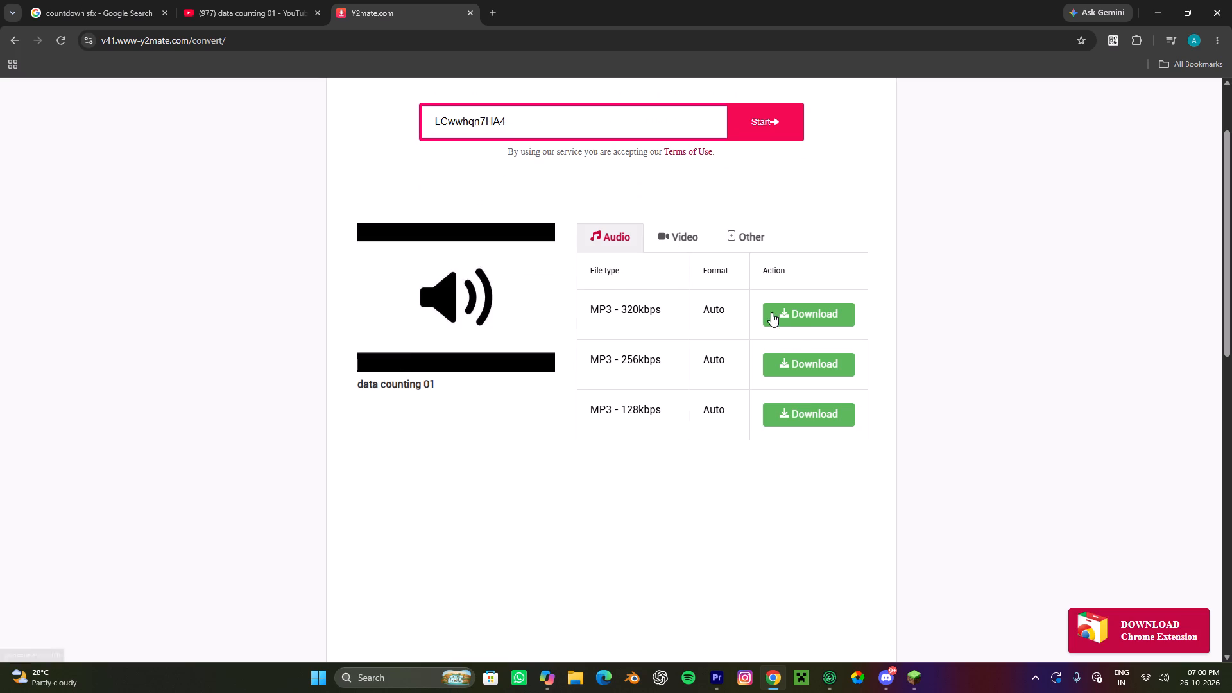
pyautogui.click(785, 307)
pyautogui.scroll(2, 253, 214)
pyautogui.click(622, 12)
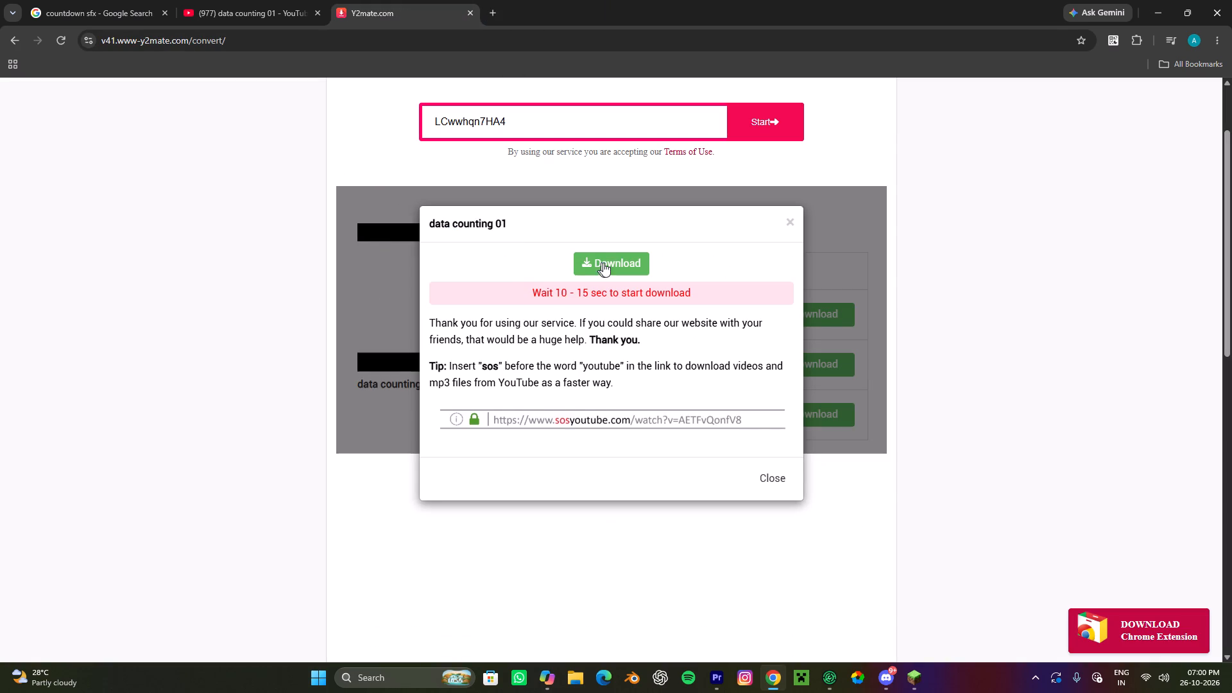
pyautogui.moveTo(605, 261); pyautogui.dragTo(604, 252)
pyautogui.click(601, 261)
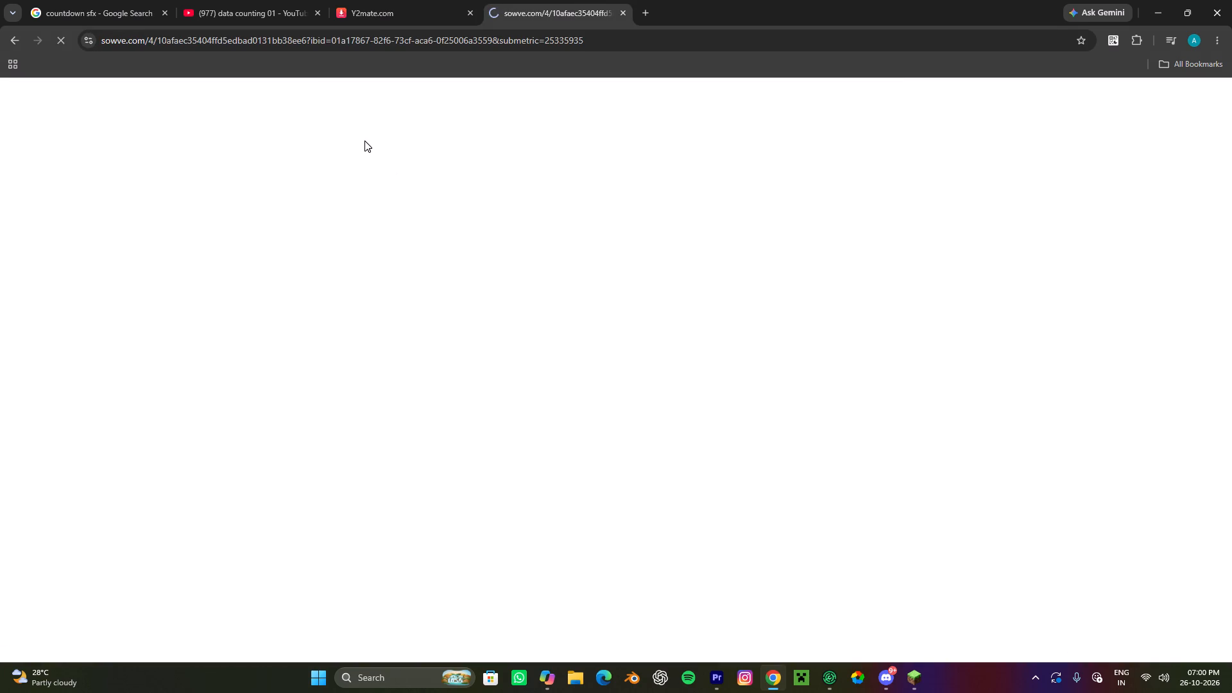
pyautogui.click(621, 10)
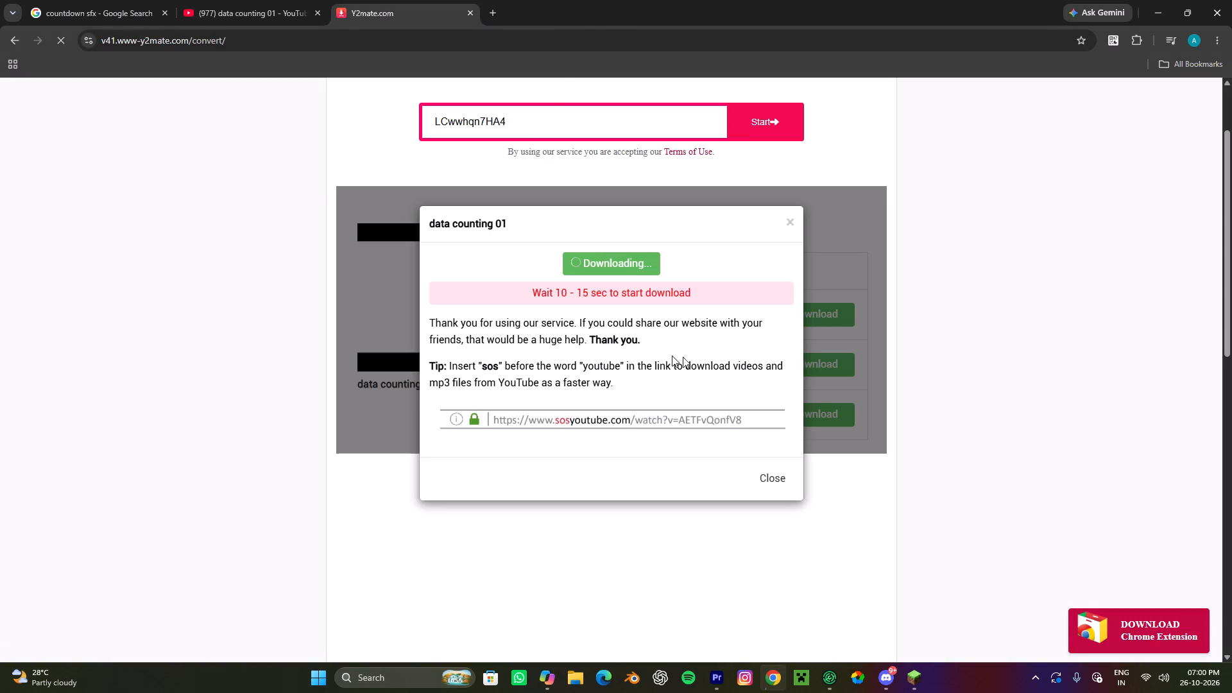
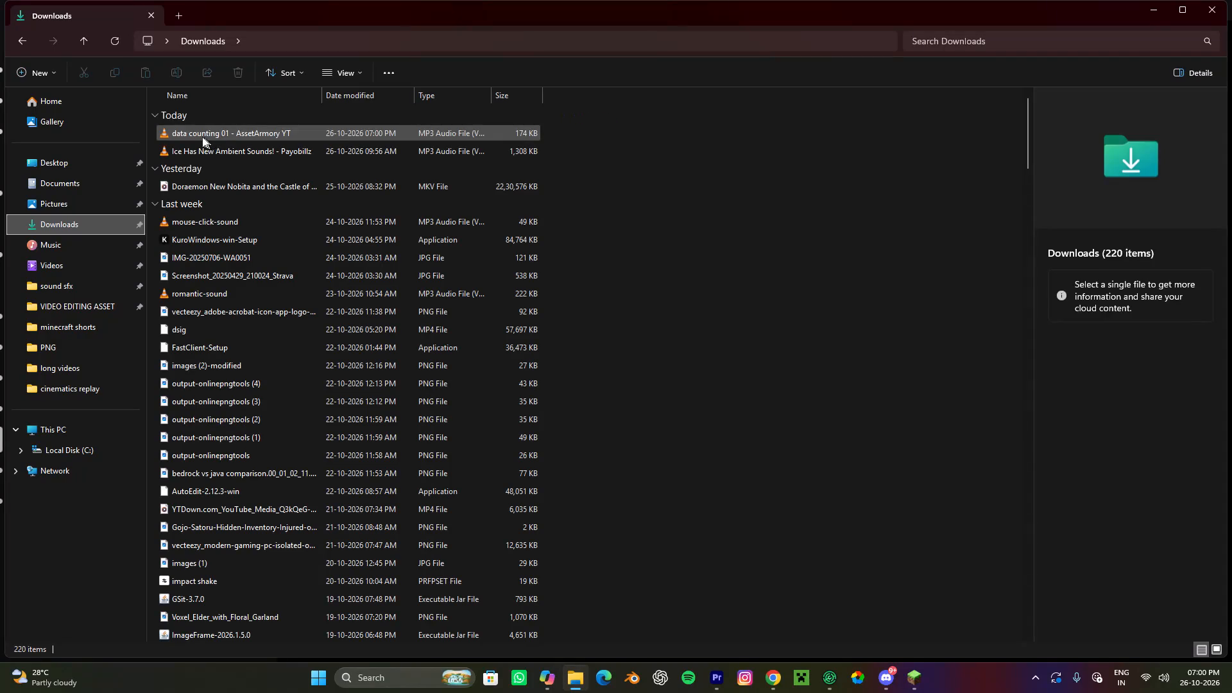
# Copy the 'data counting 01 - AssetArmory YT' MP3 from Downloads into VIDEO EDITING ASSET > new sfx > Sfx Pack.
pyautogui.click(108, 66)
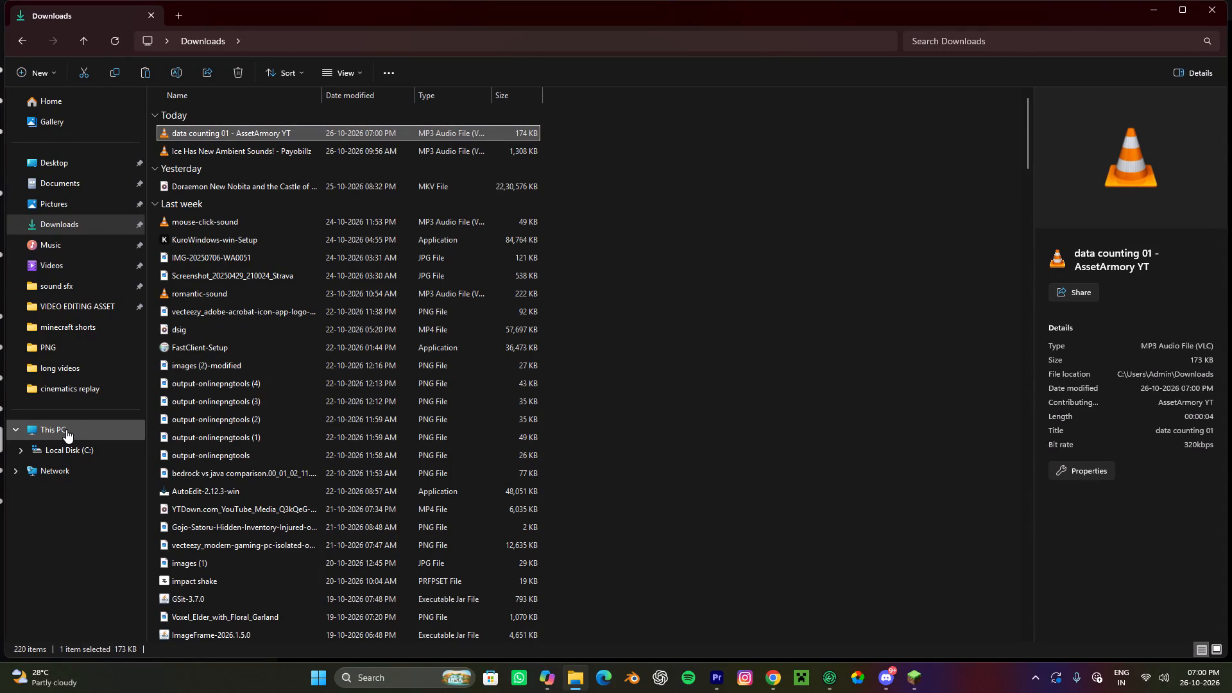
pyautogui.click(78, 305)
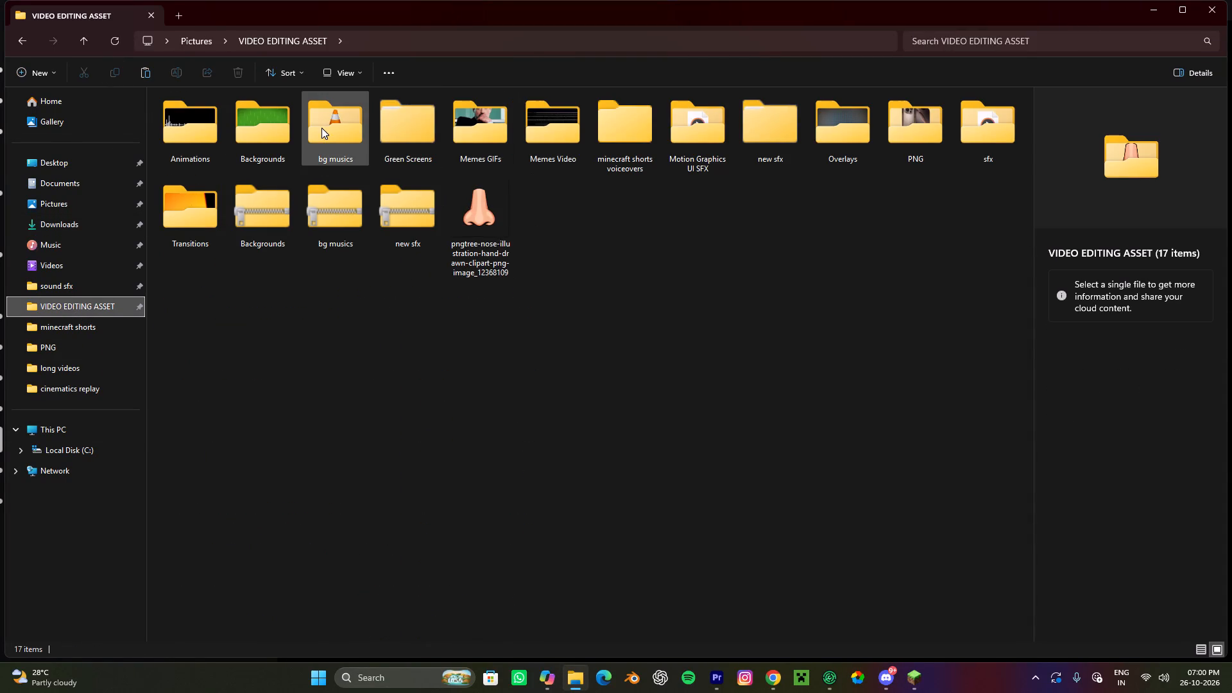
pyautogui.doubleClick(325, 128)
pyautogui.click(15, 46)
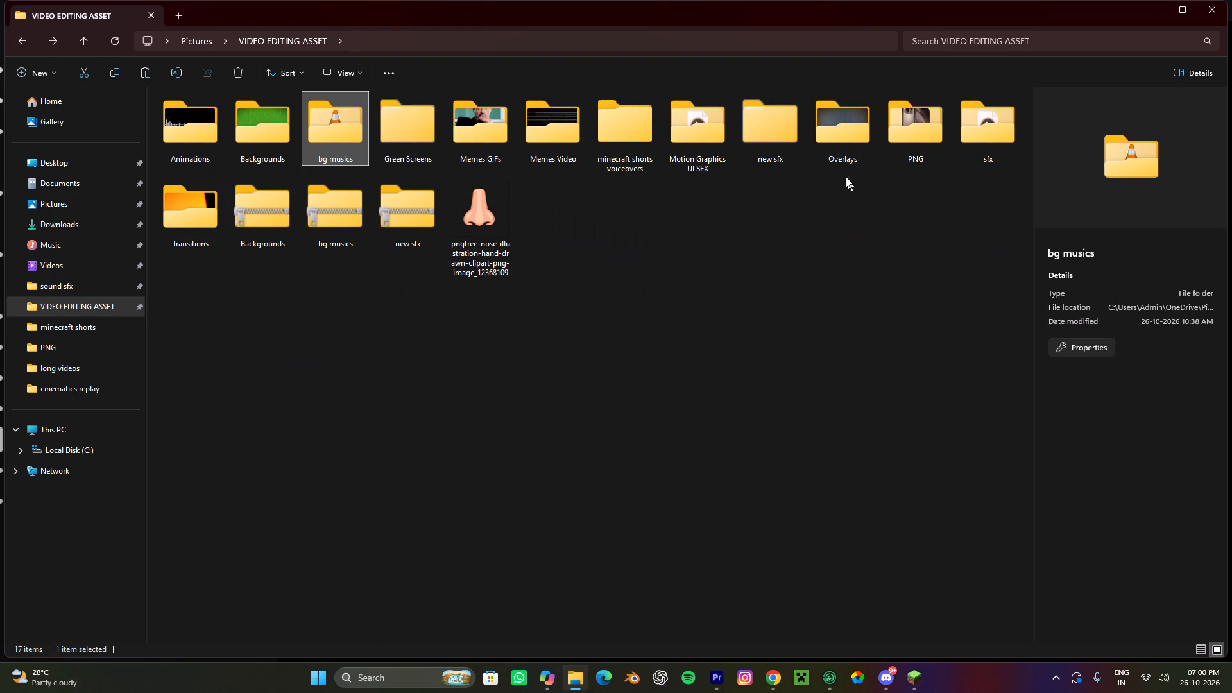
pyautogui.doubleClick(772, 137)
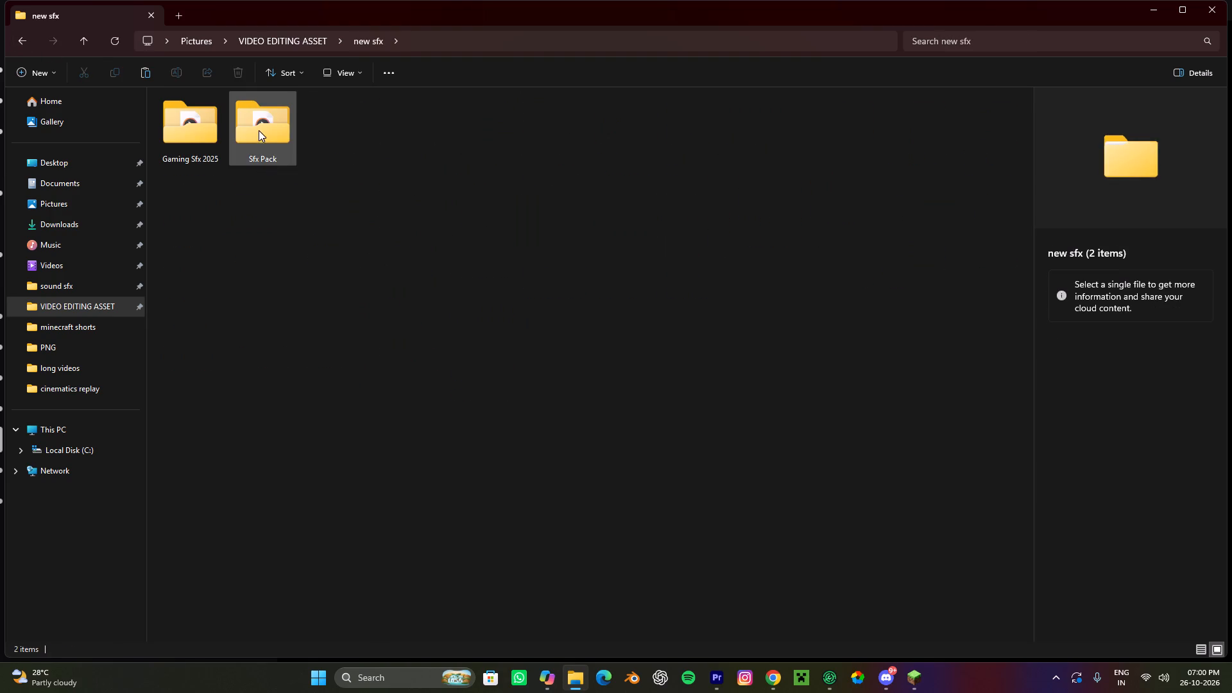
pyautogui.doubleClick(259, 130)
pyautogui.click(142, 70)
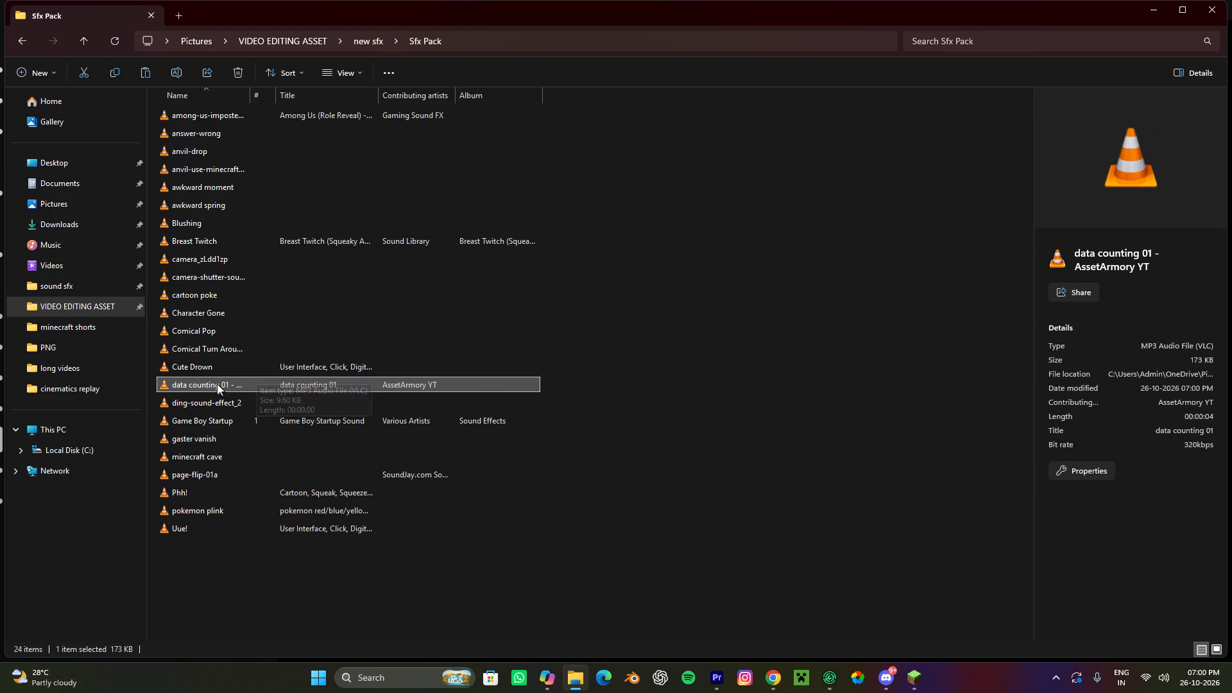
# Switch to Premiere and place the 'data counting 01' sound on track A5, starting with the Counter Basic 1 clip.
pyautogui.moveTo(212, 382); pyautogui.dragTo(772, 658)
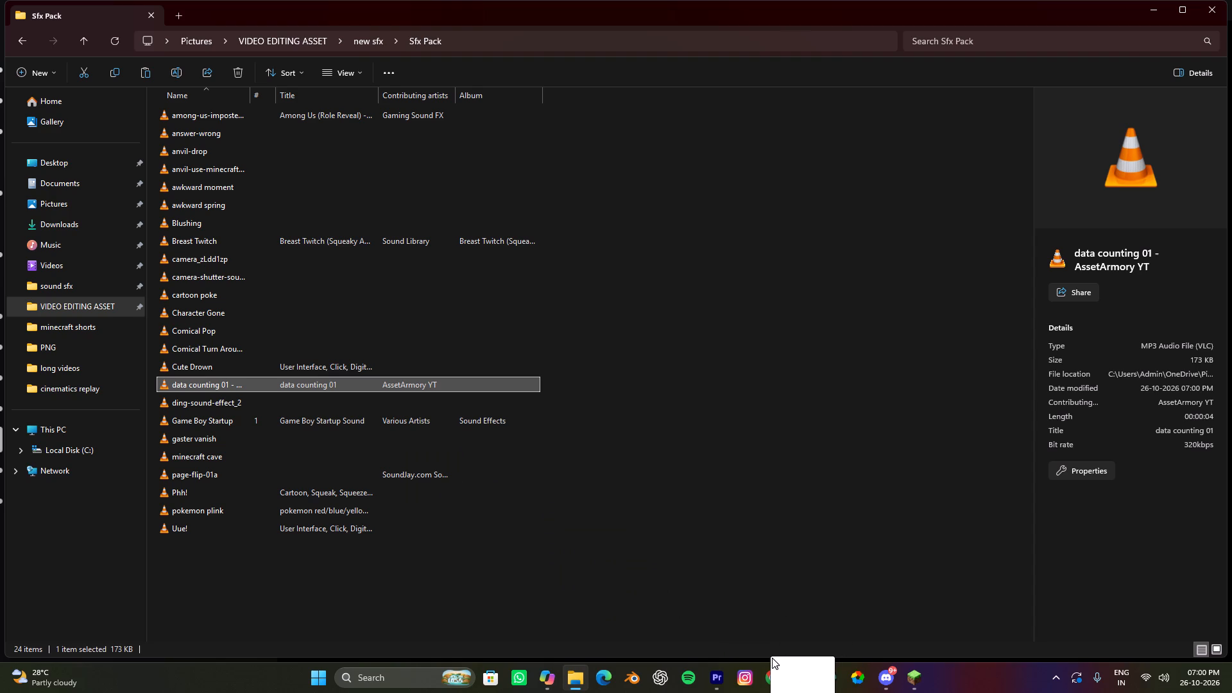
pyautogui.moveTo(772, 658); pyautogui.dragTo(653, 580)
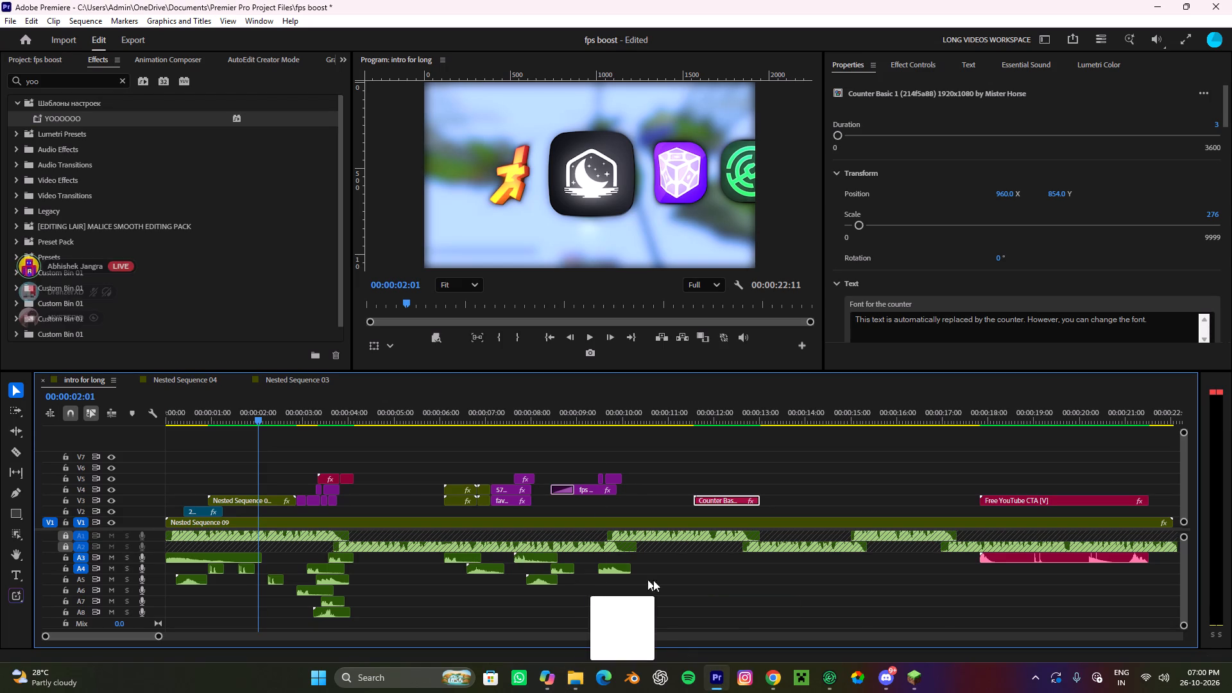
pyautogui.moveTo(653, 580); pyautogui.dragTo(688, 577)
# Preview the counter with its sound, split the counting sound at the Counter Basic 1 clip's end, and remove the excess.
pyautogui.keyDown('alt'); pyautogui.scroll(5, 705, 585); pyautogui.keyUp('alt')
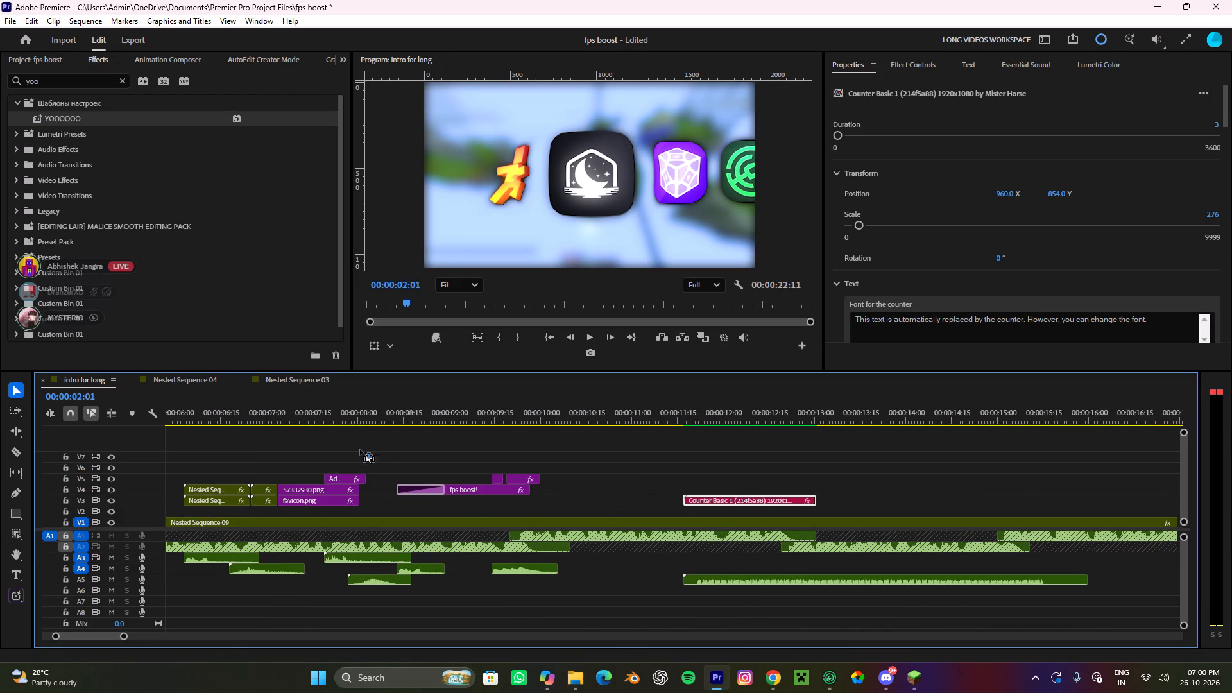
pyautogui.keyDown('alt'); pyautogui.scroll(-10, 369, 468); pyautogui.keyUp('alt')
pyautogui.moveTo(246, 407); pyautogui.dragTo(457, 456)
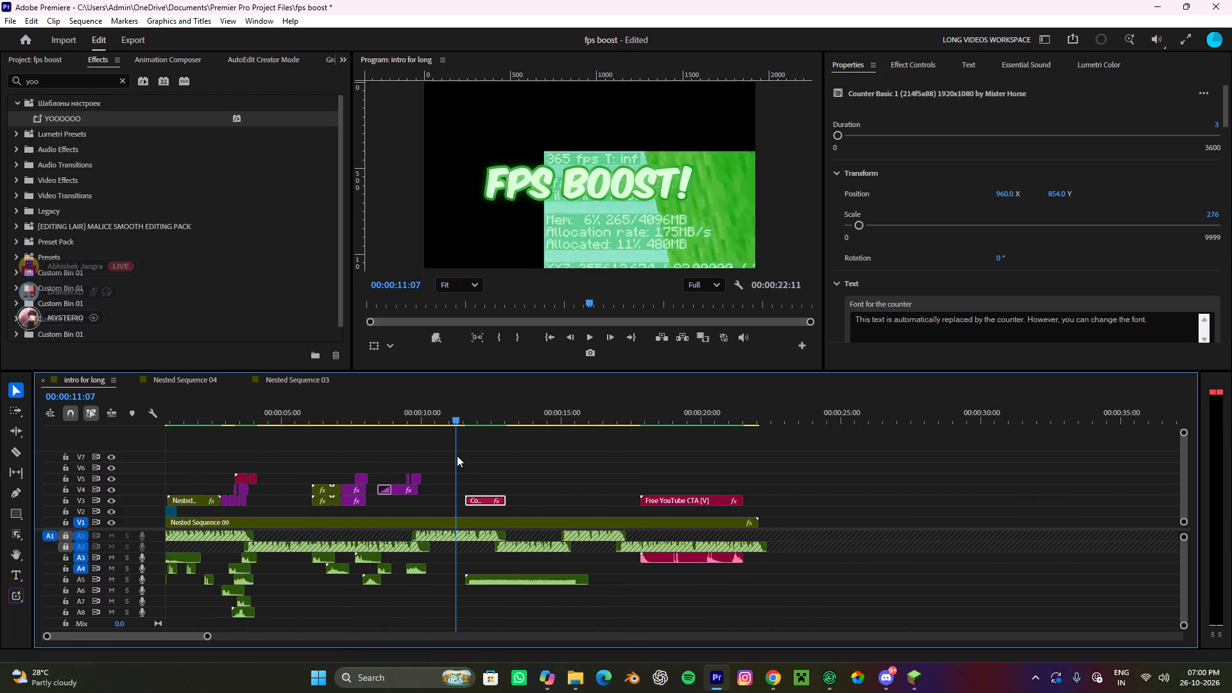
pyautogui.moveTo(457, 456); pyautogui.dragTo(456, 458)
pyautogui.keyDown('alt'); pyautogui.scroll(4, 484, 491); pyautogui.keyUp('alt')
pyautogui.click(535, 449)
pyautogui.press('space')
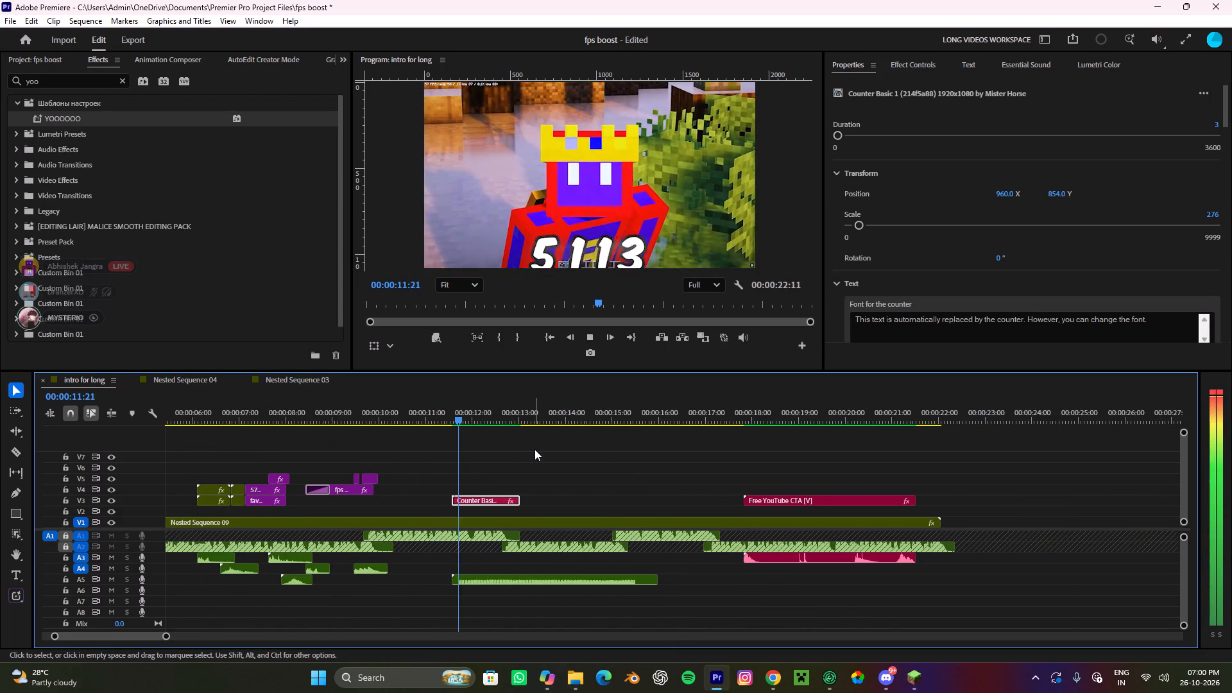
pyautogui.press('space')
pyautogui.keyDown('alt'); pyautogui.scroll(5, 544, 512); pyautogui.keyUp('alt')
pyautogui.press('c')
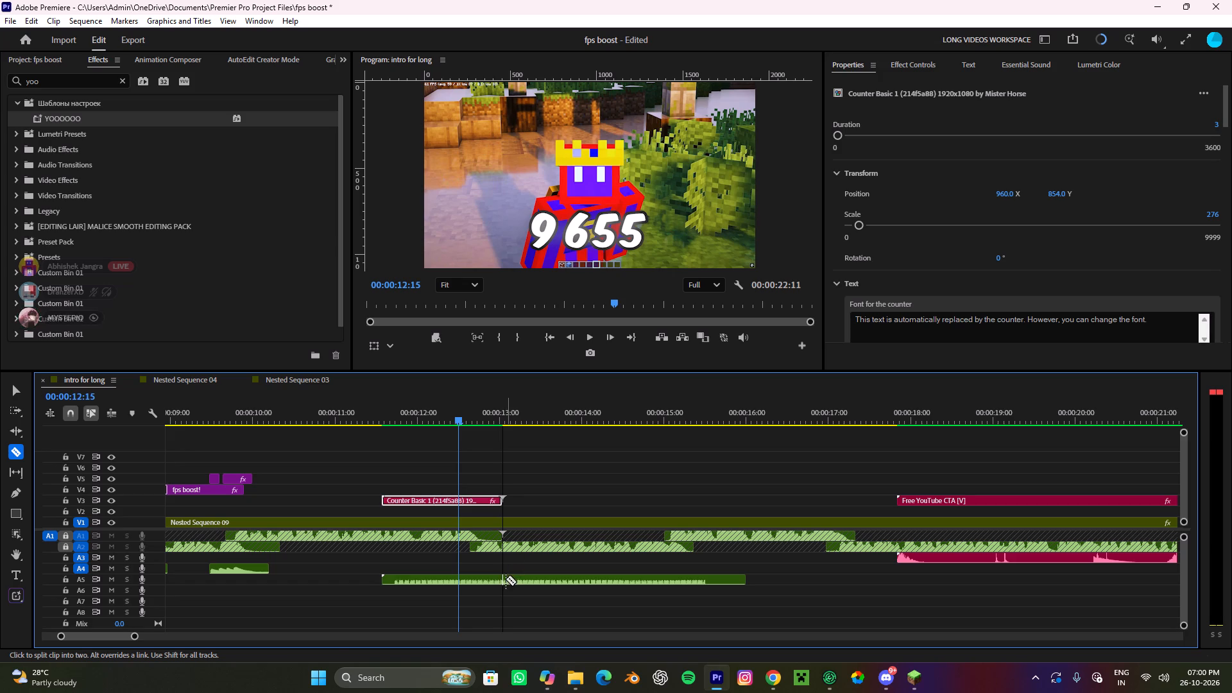
pyautogui.click(505, 579)
pyautogui.press('v')
pyautogui.click(540, 579)
pyautogui.hotkey('ctrl', 'x')
pyautogui.keyDown('alt'); pyautogui.scroll(5, 436, 560); pyautogui.keyUp('alt')
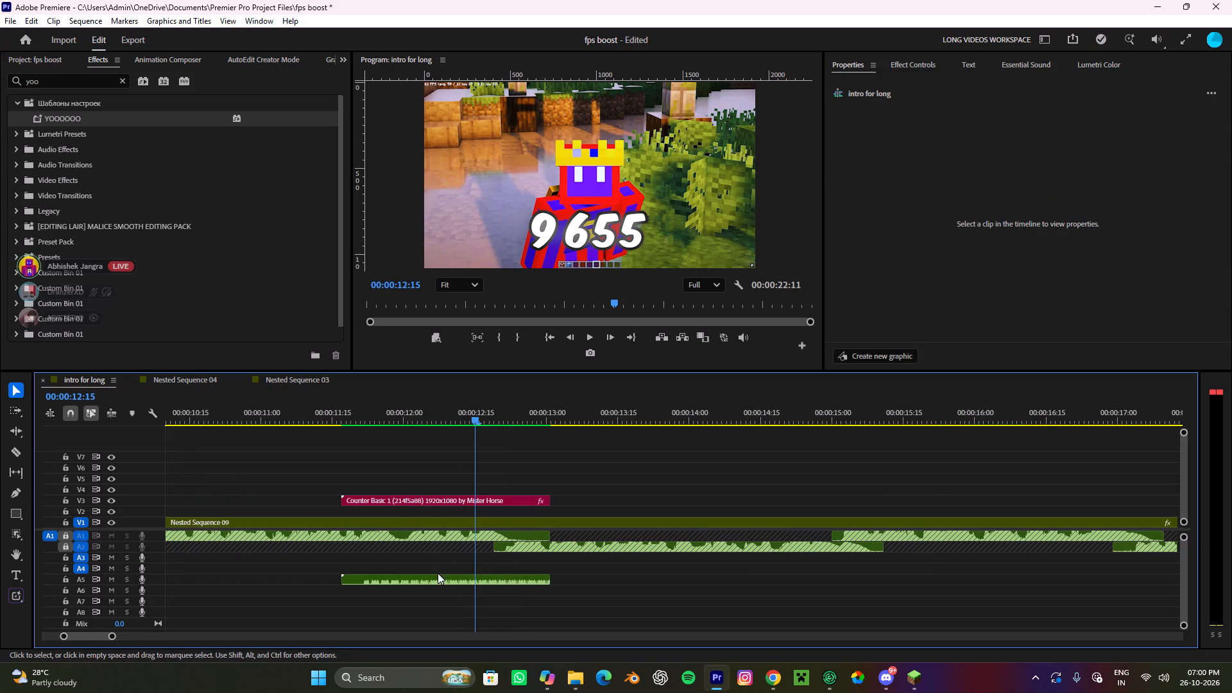
# Shift the counting sound slightly earlier on A5 and extend its end to match the end of the Counter Basic 1 clip.
pyautogui.moveTo(431, 582); pyautogui.dragTo(401, 580)
pyautogui.moveTo(527, 583); pyautogui.dragTo(550, 588)
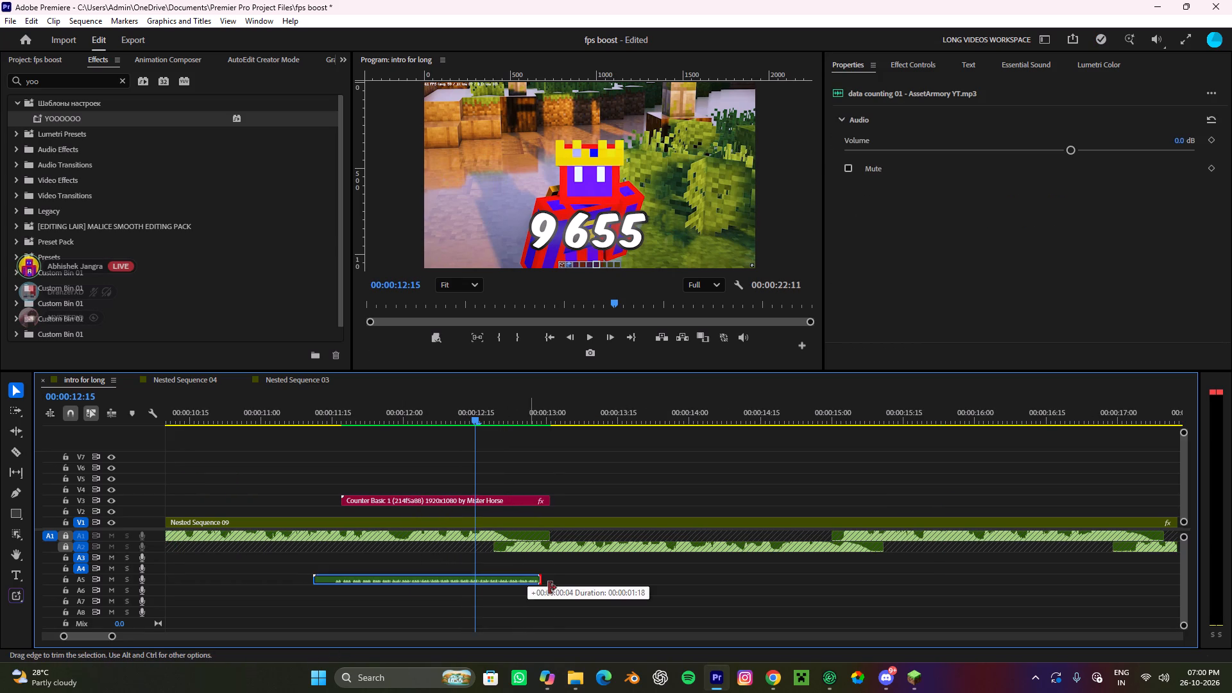
pyautogui.moveTo(550, 588); pyautogui.dragTo(557, 588)
pyautogui.click(583, 486)
# Play the sequence from 00:00:11:01 to check the counting sound against the counter and the footage after it.
pyautogui.keyDown('alt'); pyautogui.scroll(-11, 583, 486); pyautogui.keyUp('alt')
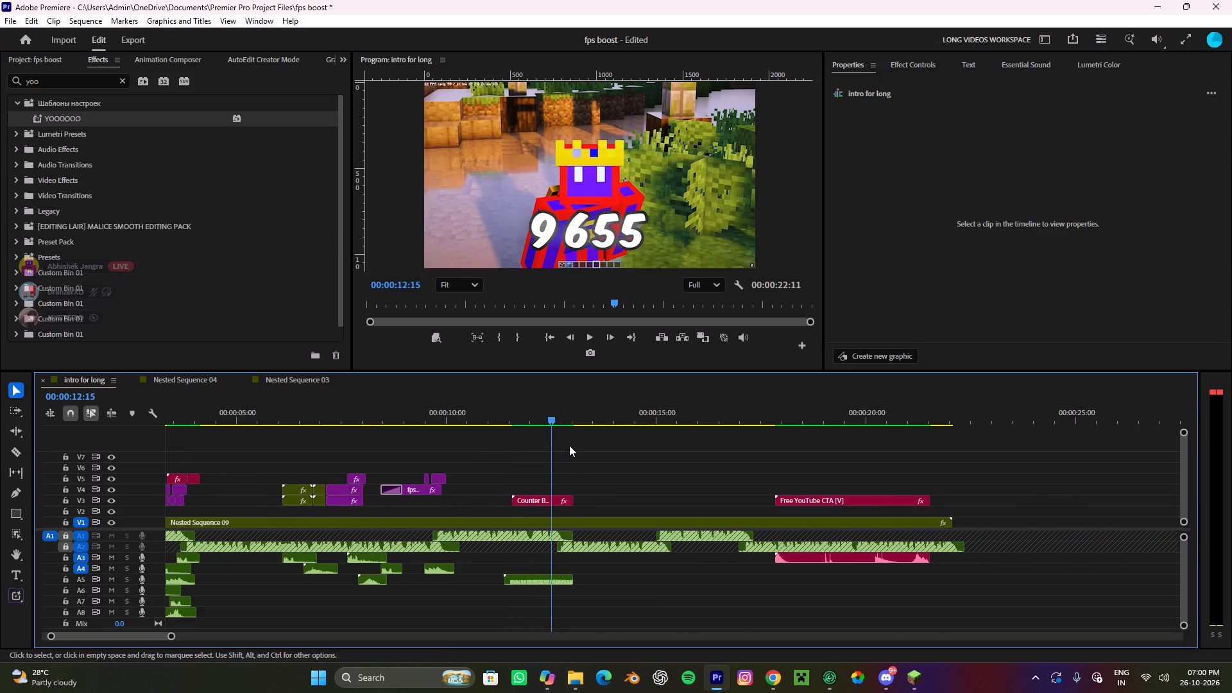
pyautogui.moveTo(542, 413); pyautogui.dragTo(492, 423)
pyautogui.click(565, 449)
pyautogui.keyDown('alt'); pyautogui.scroll(-4, 597, 484); pyautogui.keyUp('alt')
pyautogui.keyDown('alt'); pyautogui.scroll(5, 515, 501); pyautogui.keyUp('alt')
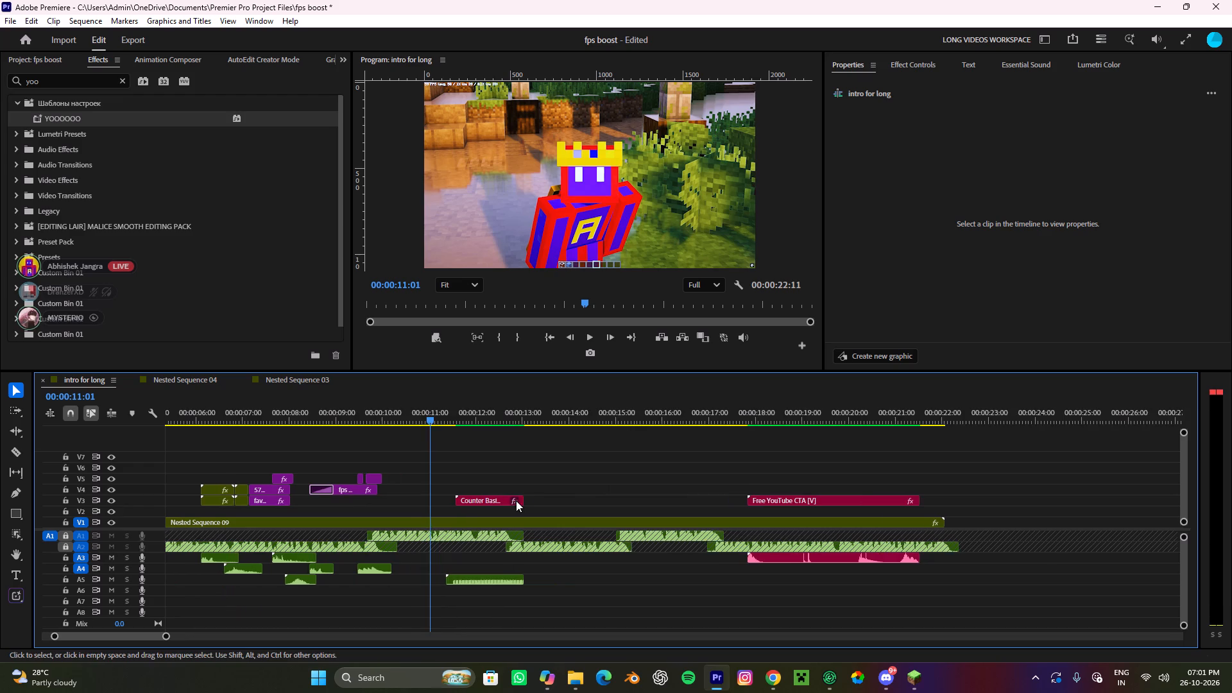
pyautogui.press('space')
pyautogui.keyDown('alt'); pyautogui.scroll(-8, 532, 494); pyautogui.keyUp('alt')
pyautogui.keyDown('alt'); pyautogui.scroll(4, 532, 494); pyautogui.keyUp('alt')
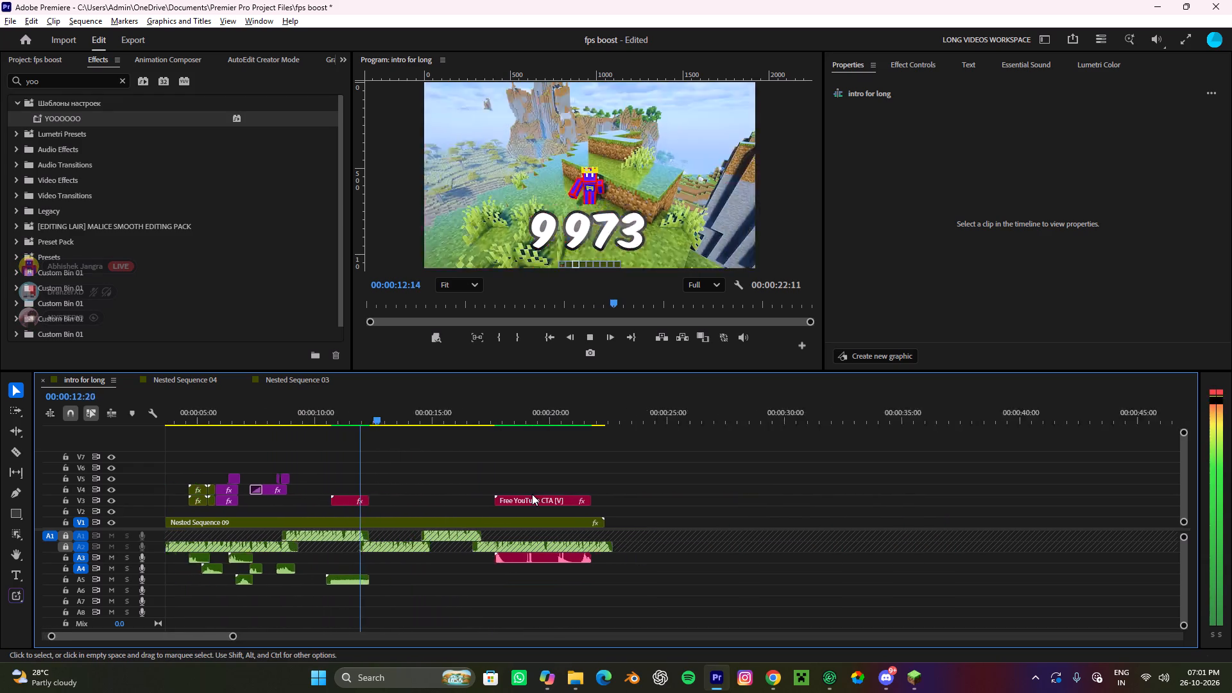
pyautogui.keyDown('alt'); pyautogui.scroll(-8, 532, 494); pyautogui.keyUp('alt')
pyautogui.keyDown('alt'); pyautogui.scroll(5, 450, 494); pyautogui.keyUp('alt')
pyautogui.press('space')
pyautogui.keyDown('alt'); pyautogui.scroll(11, 362, 517); pyautogui.keyUp('alt')
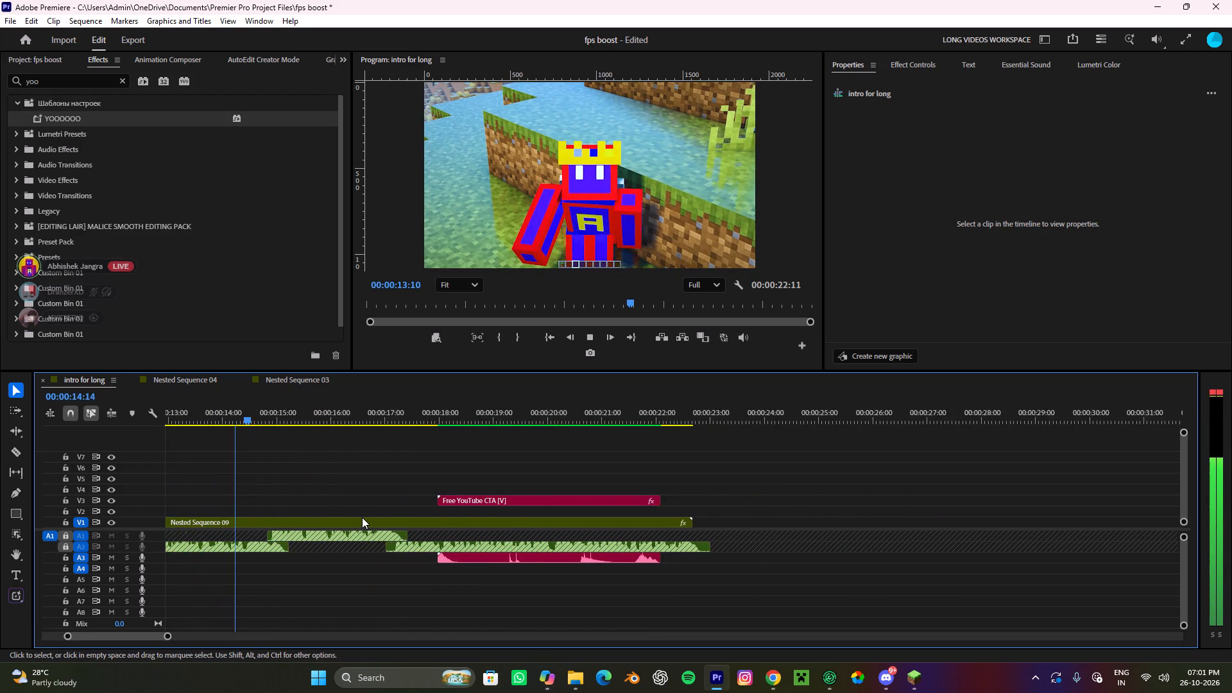
pyautogui.press('space')
pyautogui.scroll(6, 379, 510)
pyautogui.press('space')
pyautogui.press('space')
pyautogui.press('space')
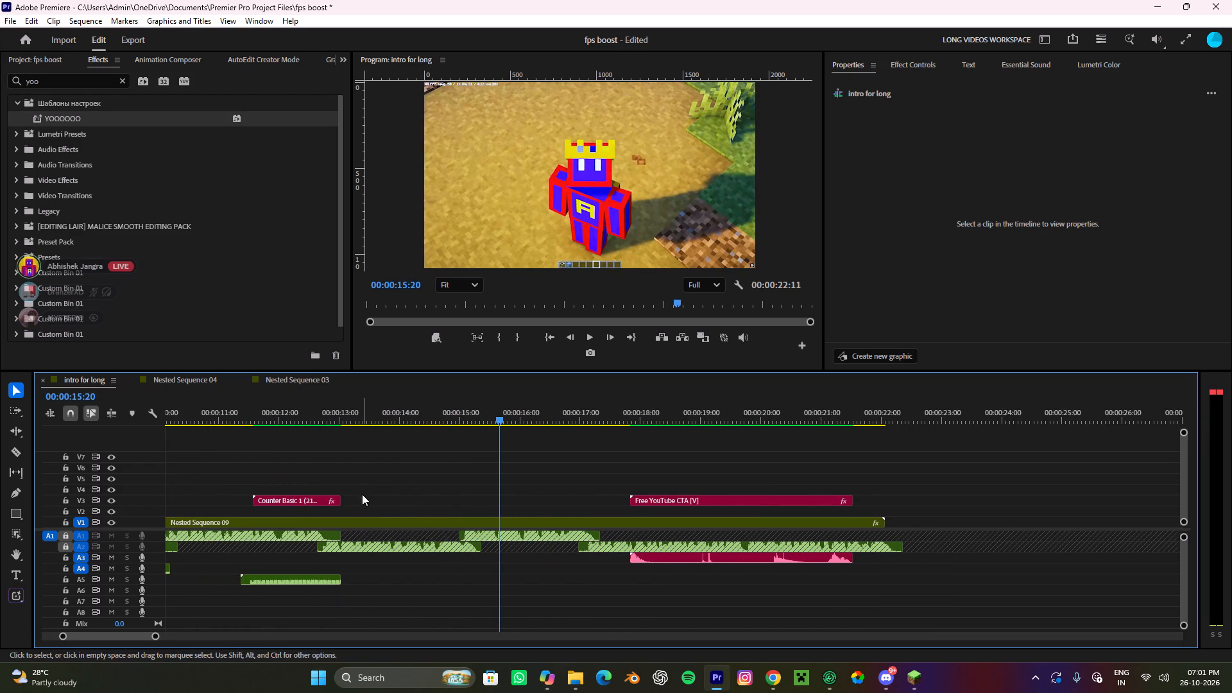
# Move the Counter Basic 1 clip and its counting sound together slightly earlier, so the counter starts at about 00:00:11:10.
pyautogui.keyDown('shift'); pyautogui.moveTo(392, 484); pyautogui.dragTo(307, 506); pyautogui.keyUp('shift')
pyautogui.keyDown('shift'); pyautogui.click(327, 585); pyautogui.keyUp('shift')
pyautogui.moveTo(309, 498); pyautogui.dragTo(296, 499)
# Play the sequence from 00:00:11:07 to its end to review the counter timing and the subscribe graphic.
pyautogui.moveTo(529, 414); pyautogui.dragTo(235, 470)
pyautogui.click(391, 456)
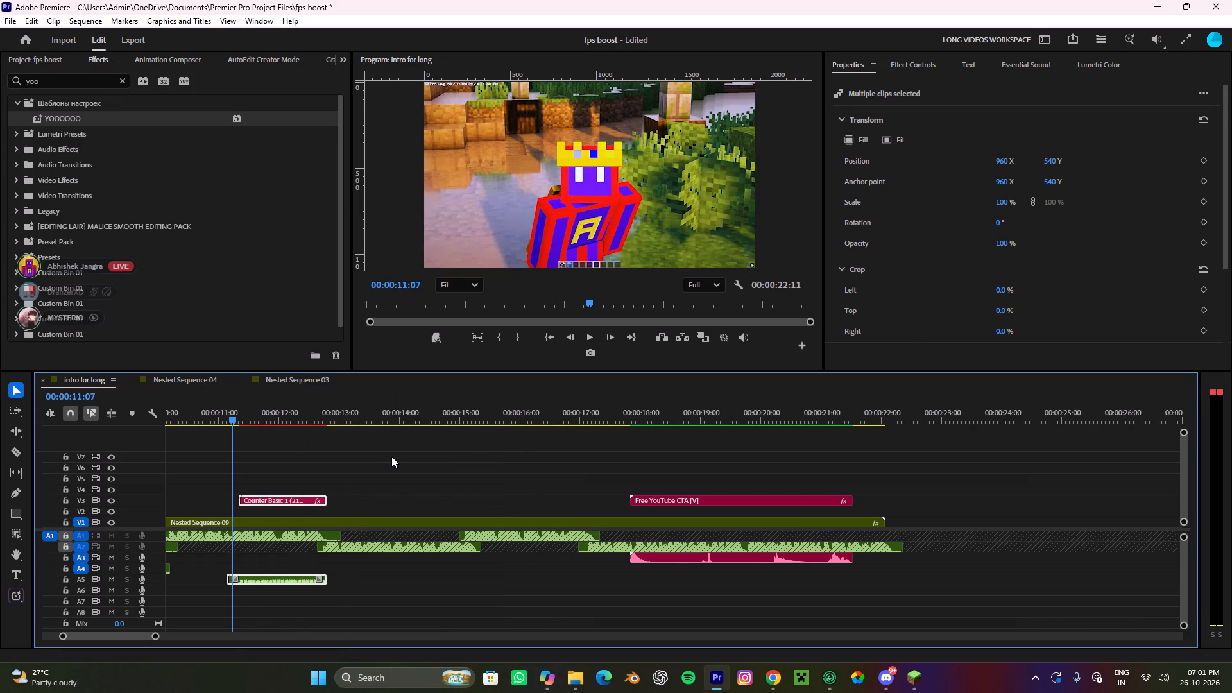
pyautogui.keyDown('alt'); pyautogui.scroll(-10, 393, 456); pyautogui.keyUp('alt')
pyautogui.click(422, 472)
pyautogui.press('space')
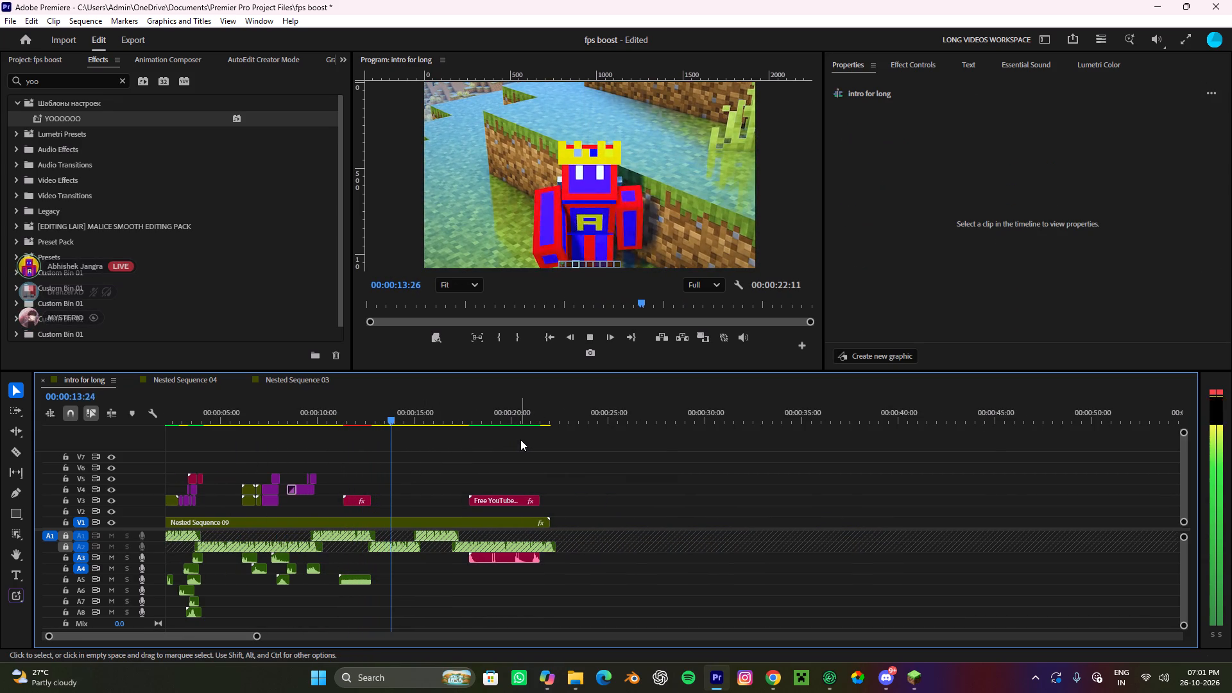
pyautogui.keyDown('alt'); pyautogui.scroll(-2, 558, 483); pyautogui.keyUp('alt')
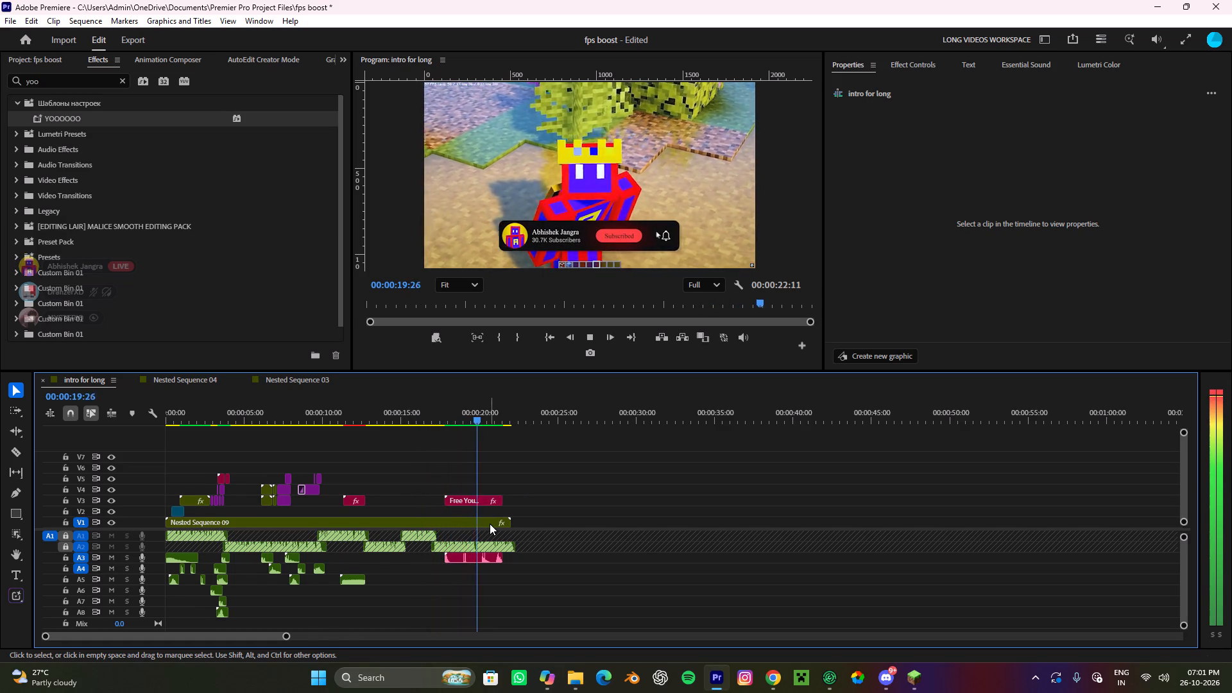
pyautogui.keyDown('alt'); pyautogui.scroll(-3, 490, 524); pyautogui.keyUp('alt')
pyautogui.keyDown('alt'); pyautogui.scroll(3, 439, 525); pyautogui.keyUp('alt')
pyautogui.keyDown('alt'); pyautogui.scroll(-3, 439, 525); pyautogui.keyUp('alt')
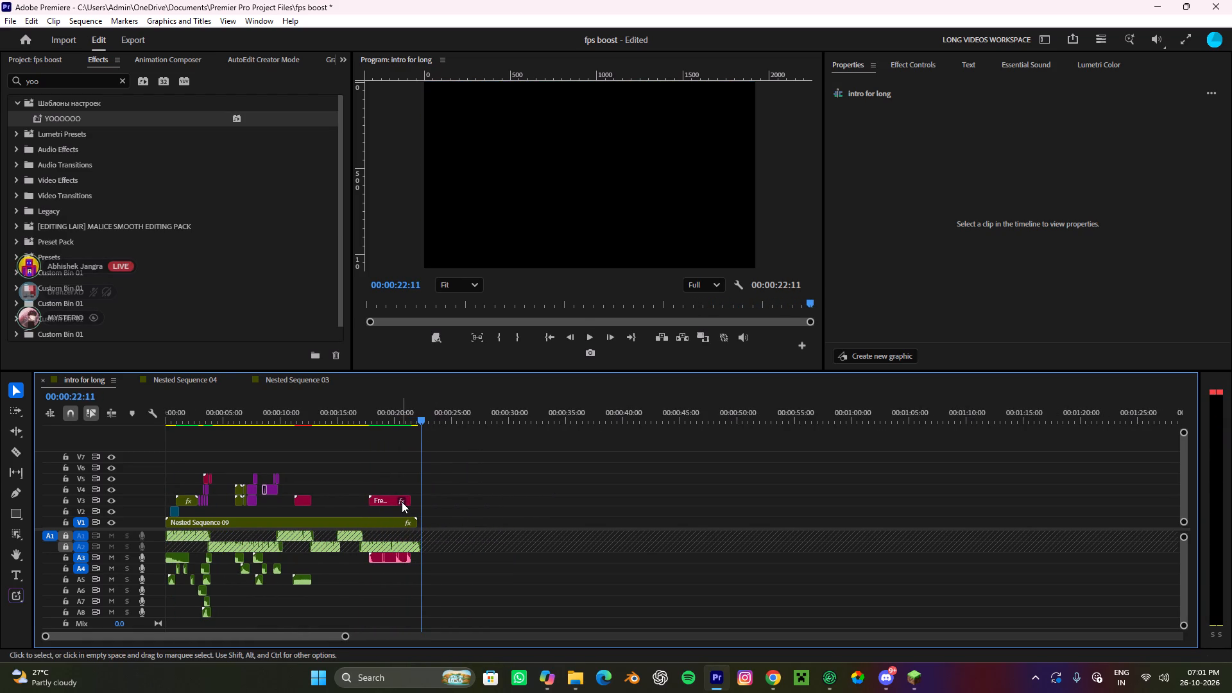
# Open Nested Sequence 09 and extend its last Minecraft clip so the nested sequence runs to 00:00:22:25.
pyautogui.moveTo(422, 413); pyautogui.dragTo(54, 446)
pyautogui.keyDown('alt'); pyautogui.scroll(4, 266, 518); pyautogui.keyUp('alt')
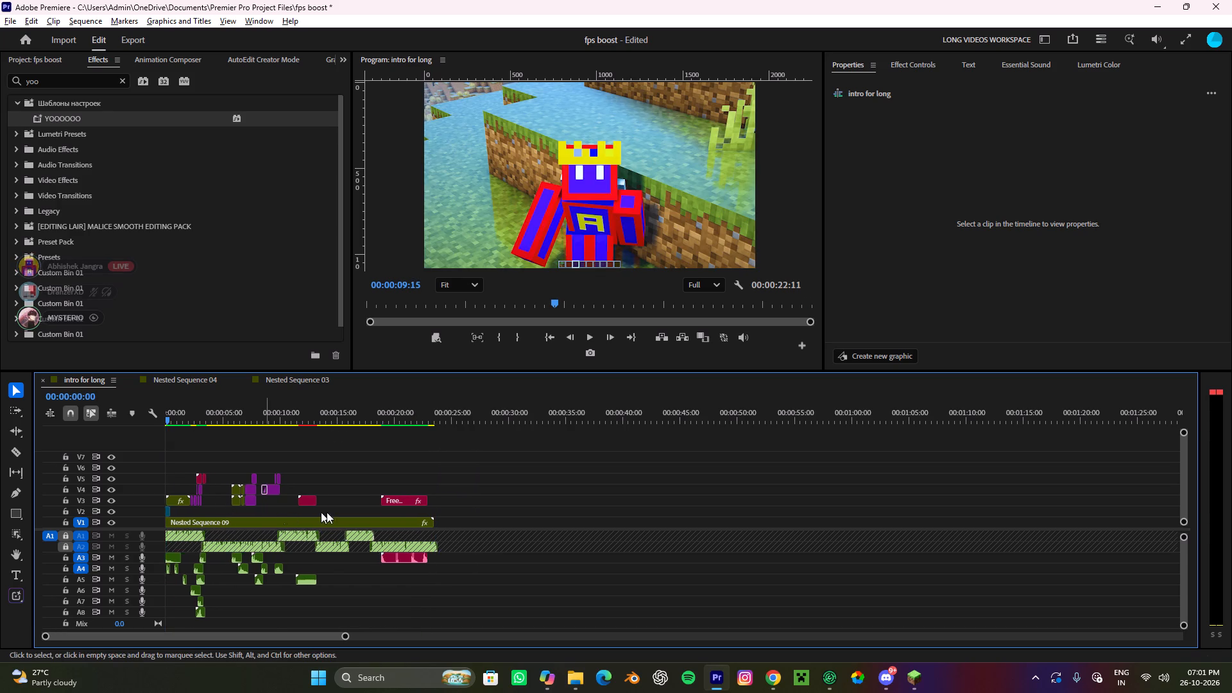
pyautogui.moveTo(499, 519); pyautogui.dragTo(510, 529)
pyautogui.click(459, 526)
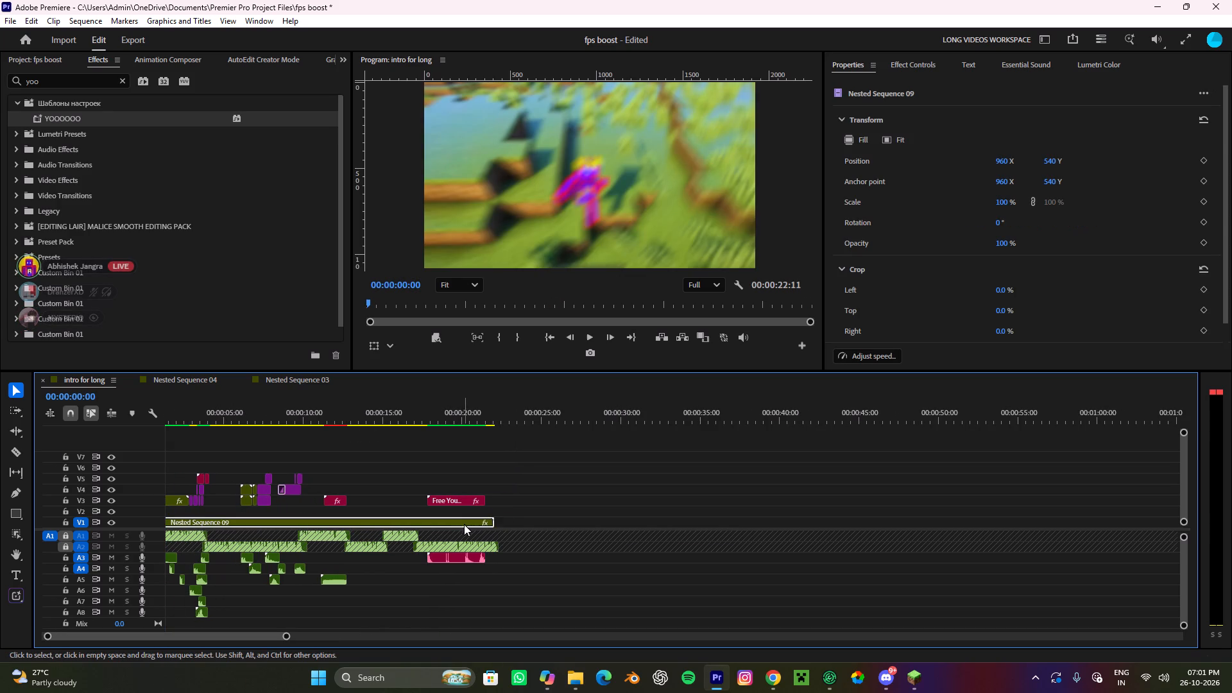
pyautogui.doubleClick(466, 524)
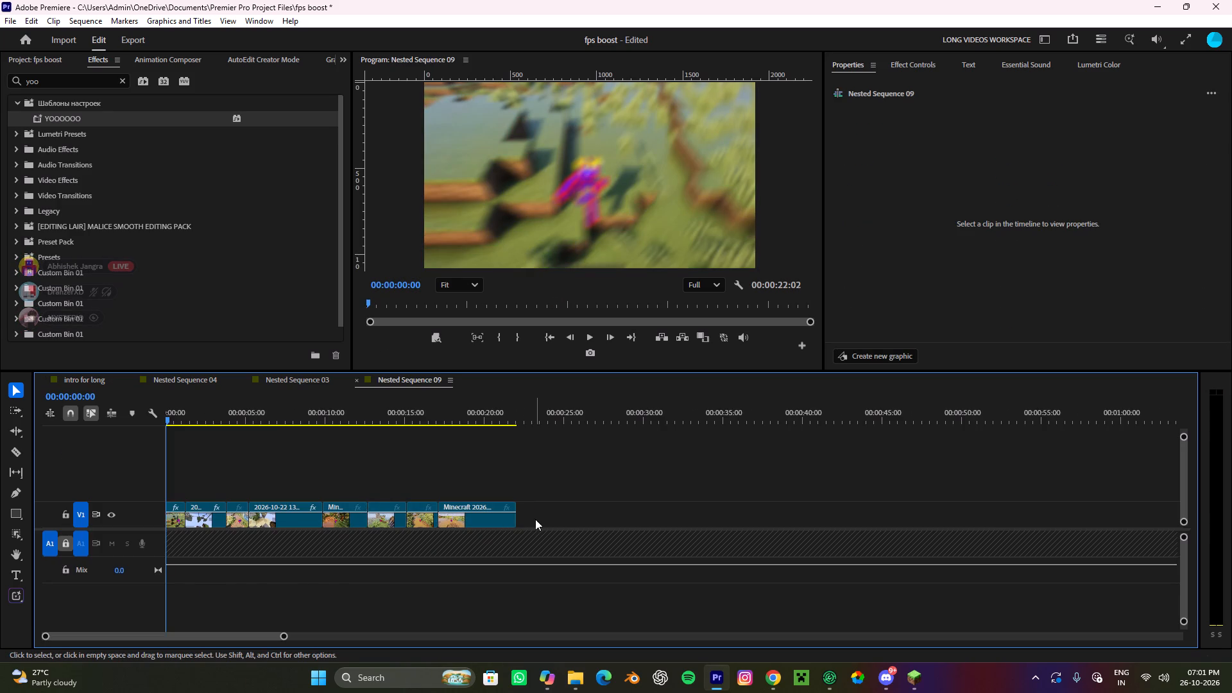
pyautogui.moveTo(524, 516); pyautogui.dragTo(536, 532)
# Return to 'intro for long' and extend the Nested Sequence 09 clip on V1 to the end of the audio.
pyautogui.click(98, 382)
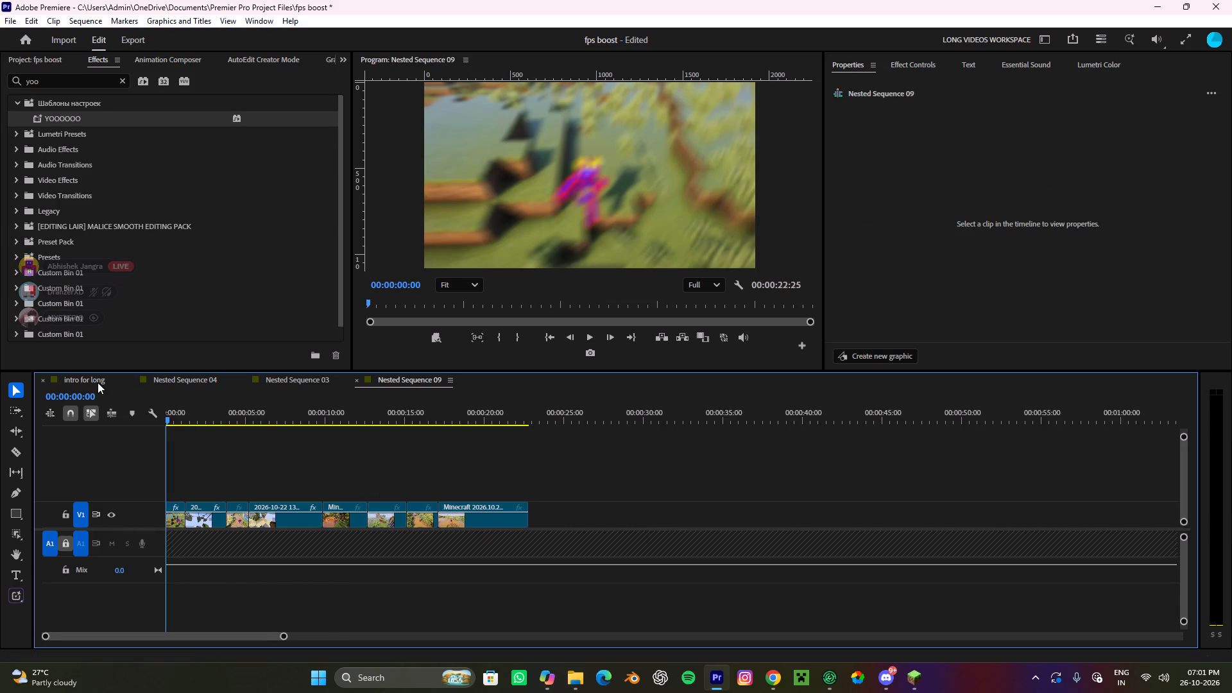
pyautogui.moveTo(499, 526); pyautogui.dragTo(508, 542)
# Close the Nested Sequence 09, Nested Sequence 03 and Nested Sequence 04 timelines, keeping only 'intro for long' open.
pyautogui.click(358, 381)
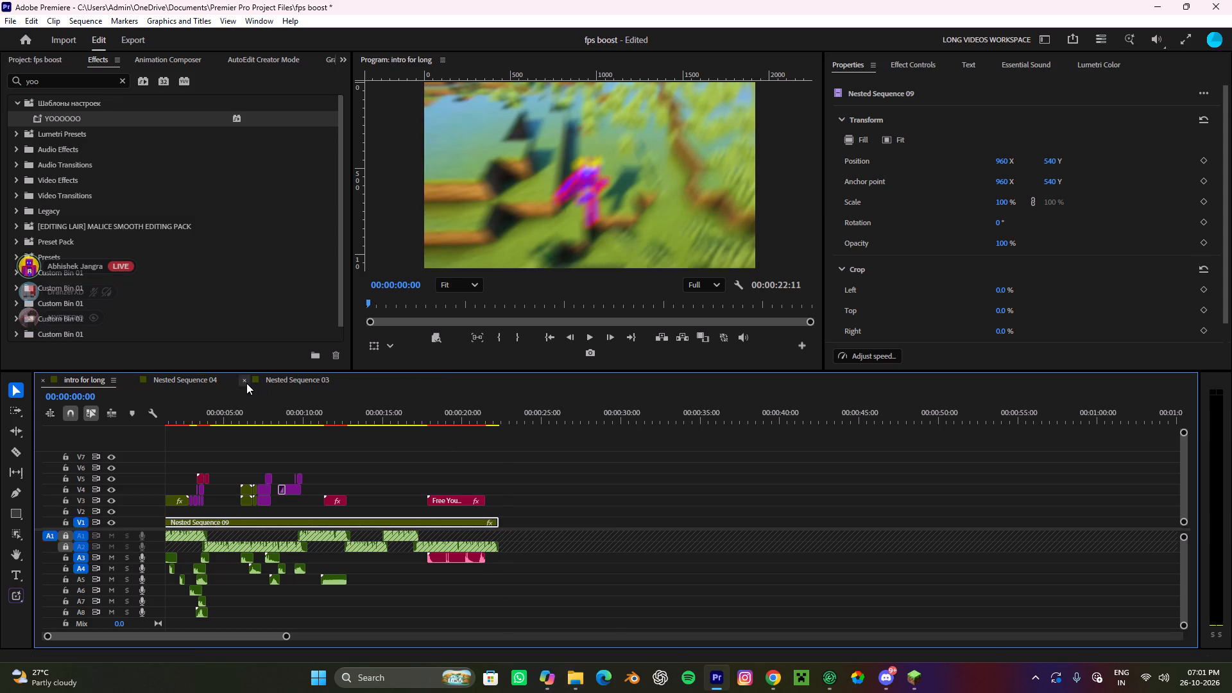
pyautogui.click(246, 383)
pyautogui.click(133, 380)
# Play the opening seconds of 'intro for long' and return the playhead to 00:00:00:00.
pyautogui.press('space')
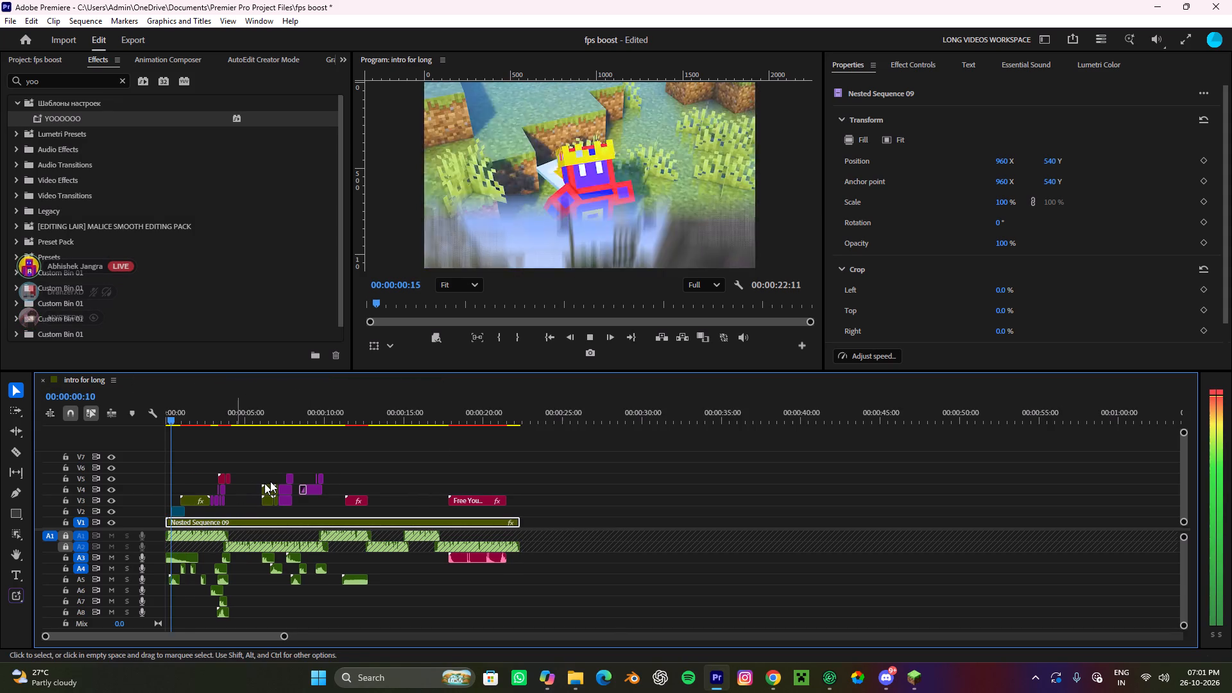
pyautogui.click(407, 450)
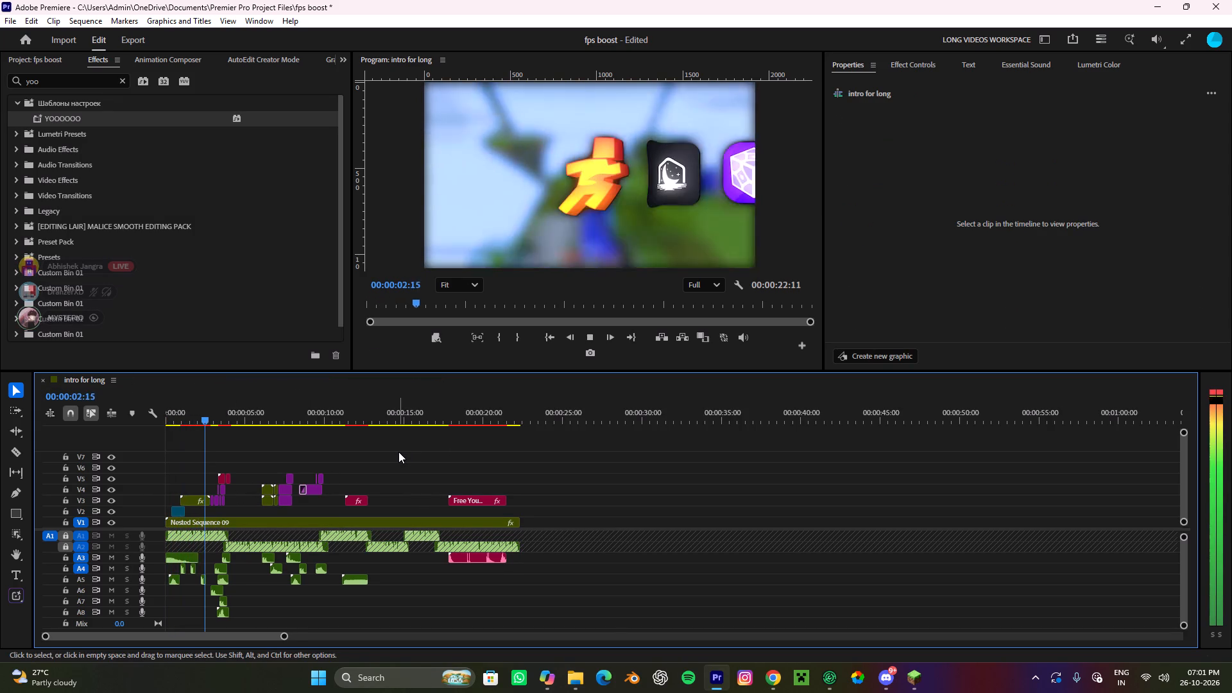
pyautogui.press('space')
pyautogui.moveTo(221, 415); pyautogui.dragTo(53, 427)
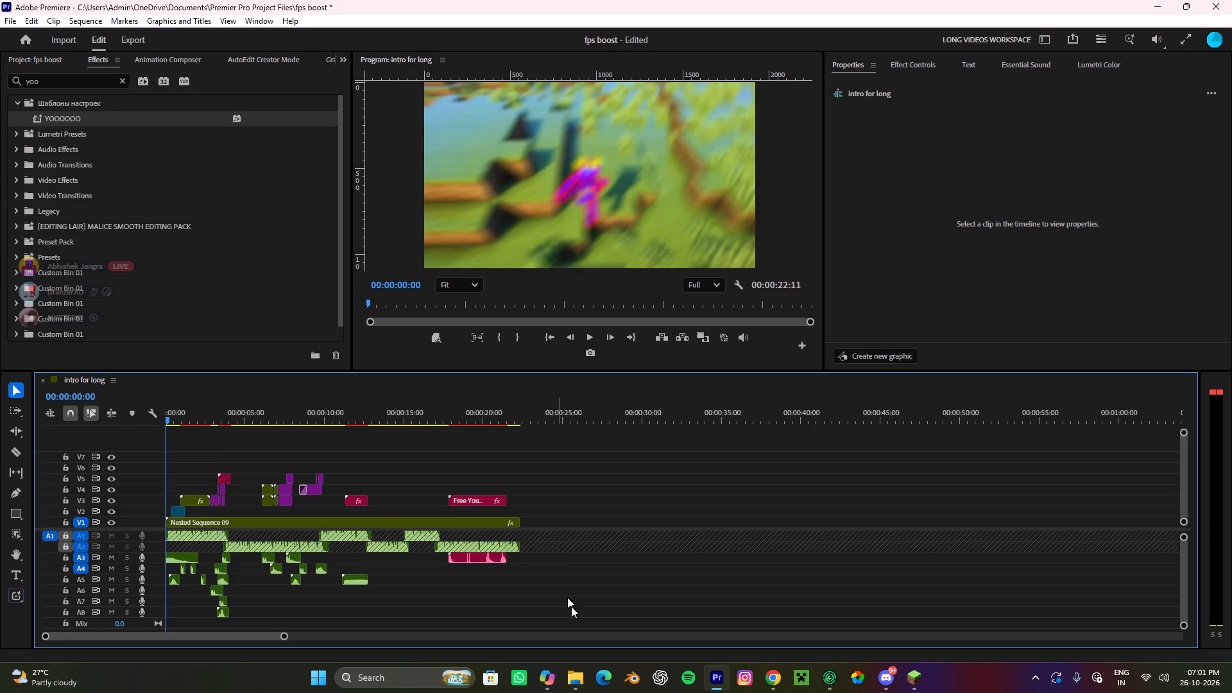
# Switch to File Explorer and open the 'bg musics' folder in VIDEO EDITING ASSET.
pyautogui.click(581, 678)
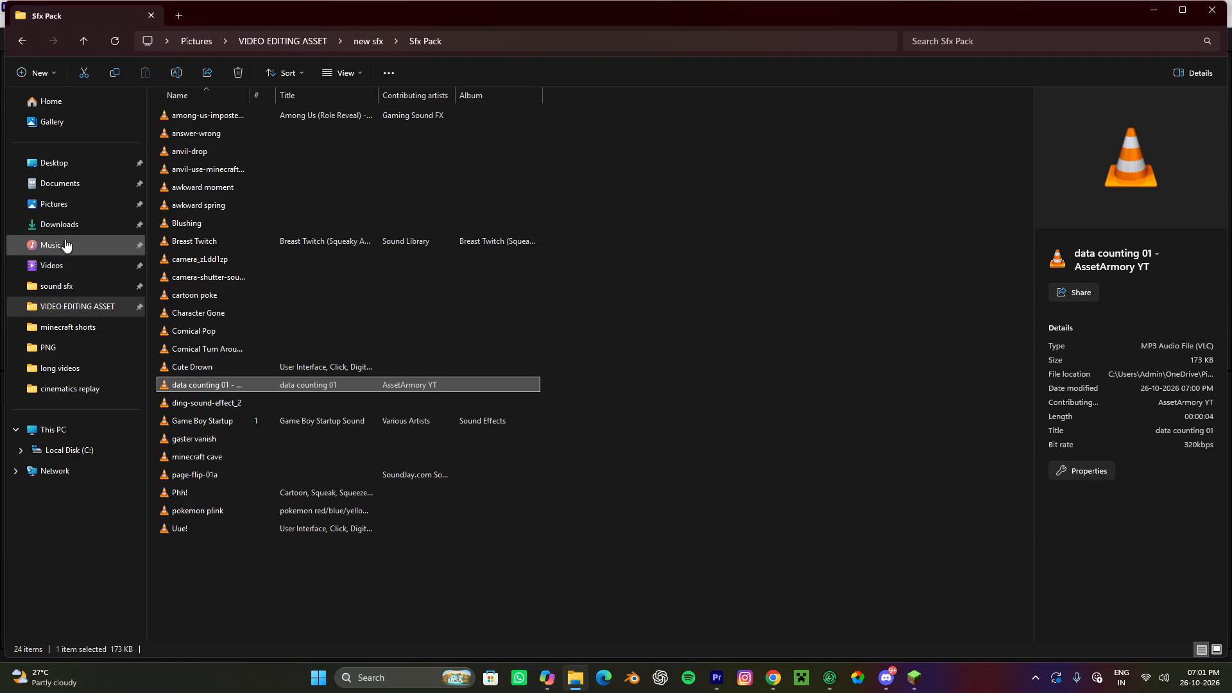
pyautogui.click(92, 308)
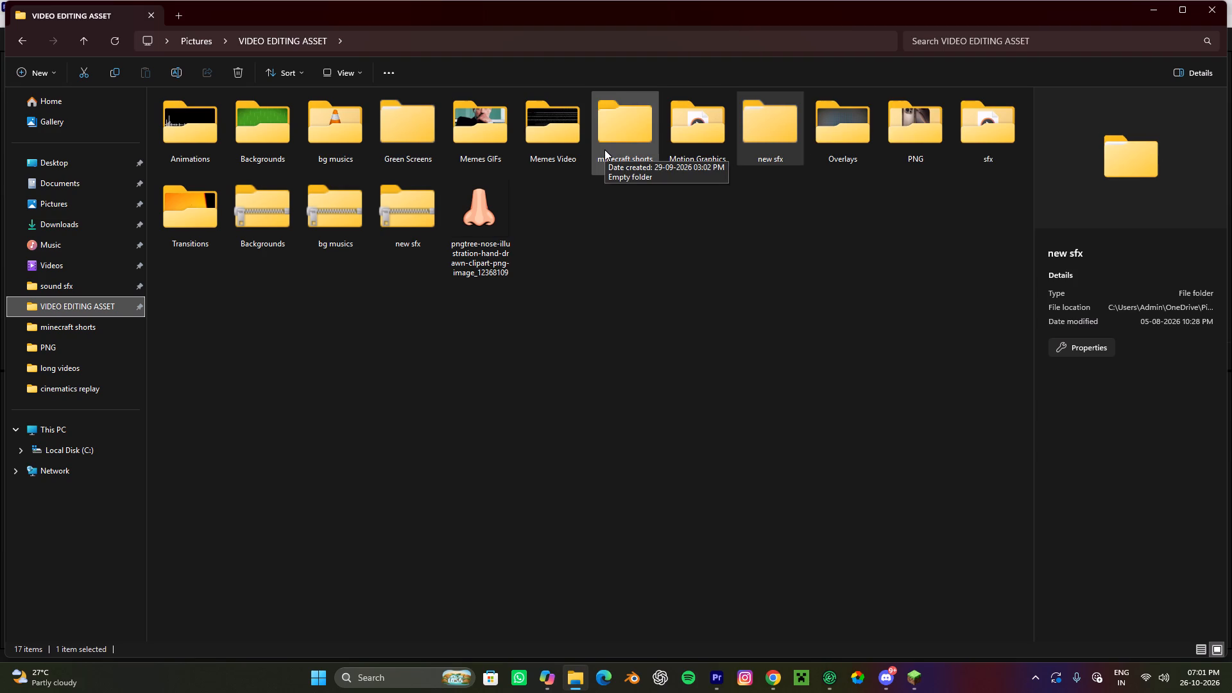
pyautogui.doubleClick(324, 121)
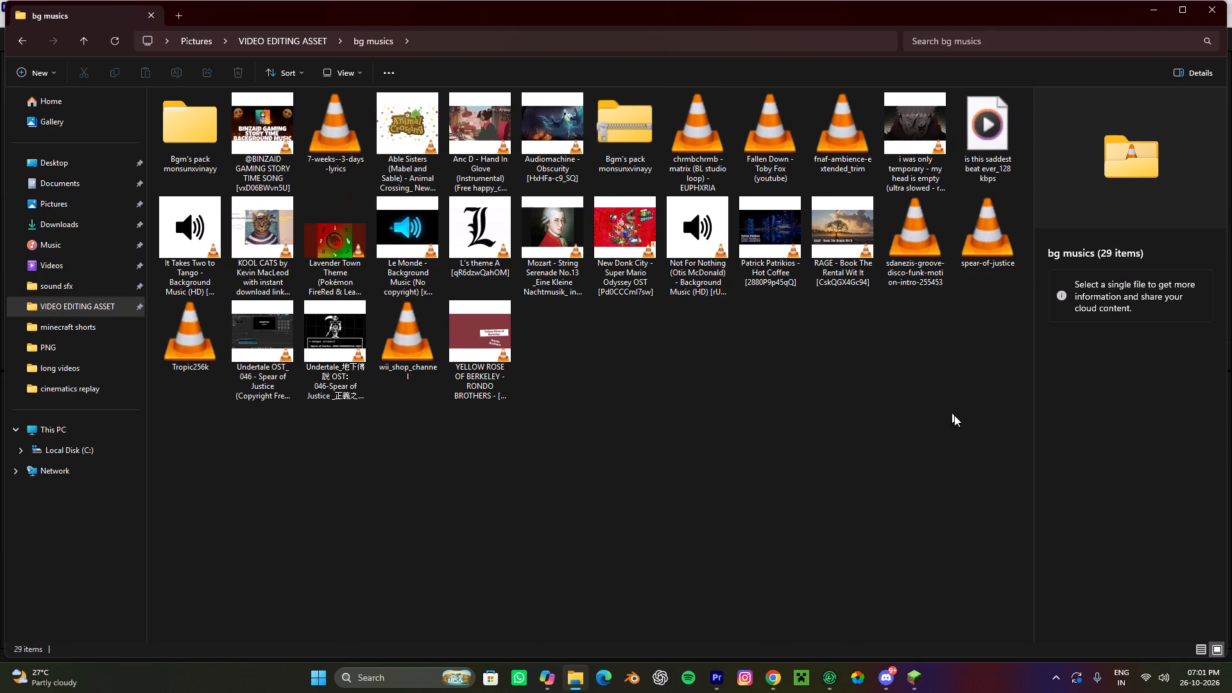
pyautogui.moveTo(968, 442); pyautogui.dragTo(158, 118)
pyautogui.click(707, 416)
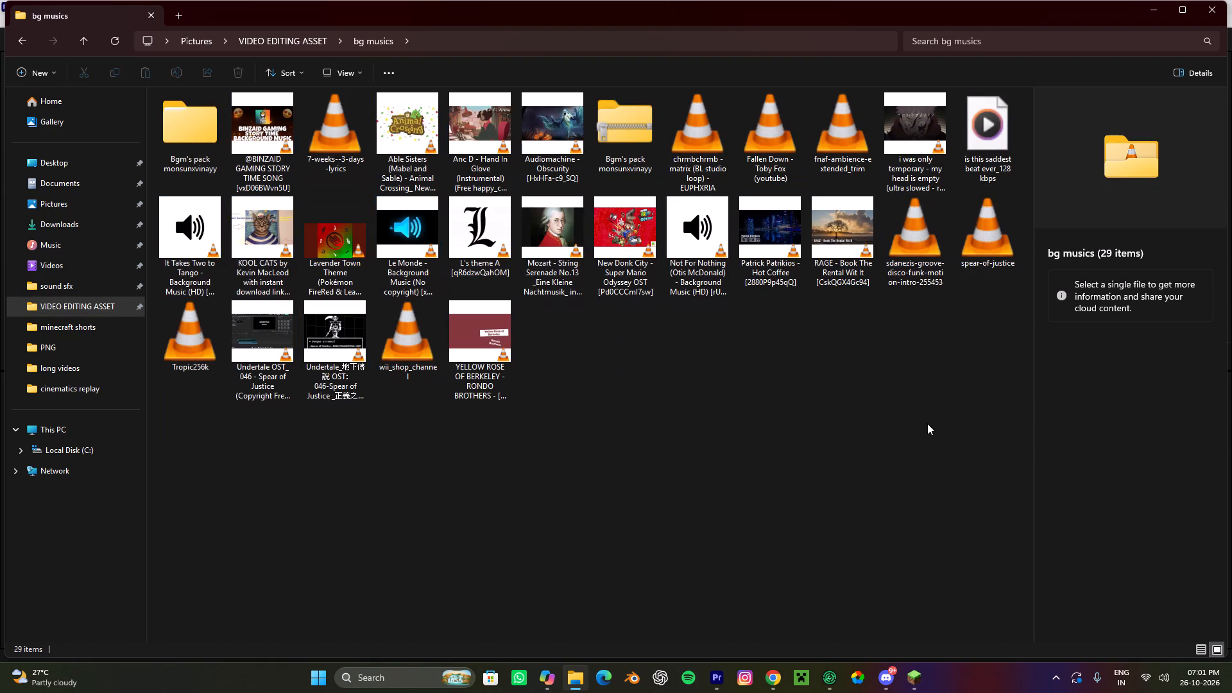
pyautogui.moveTo(965, 445); pyautogui.dragTo(558, 410)
pyautogui.click(569, 406)
# Audition the two Undertale OST 046 'Spear of Justice' tracks in VLC as background music candidates, and close the player.
pyautogui.click(332, 335)
pyautogui.doubleClick(332, 335)
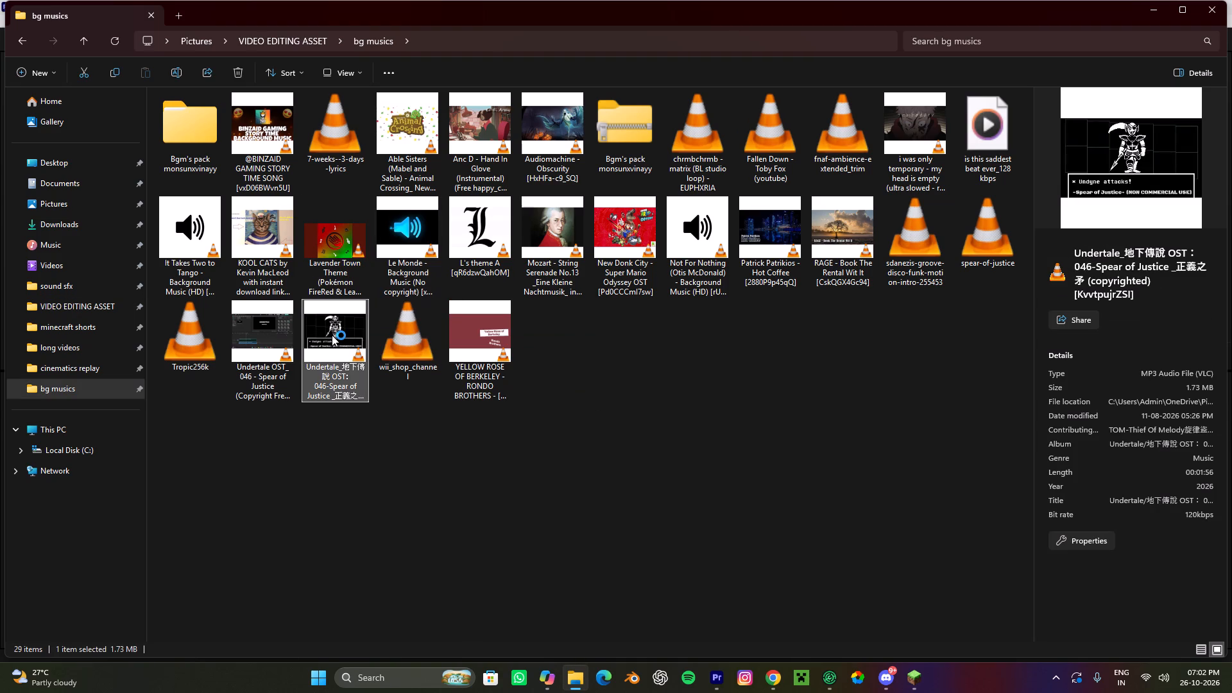
pyautogui.doubleClick(256, 316)
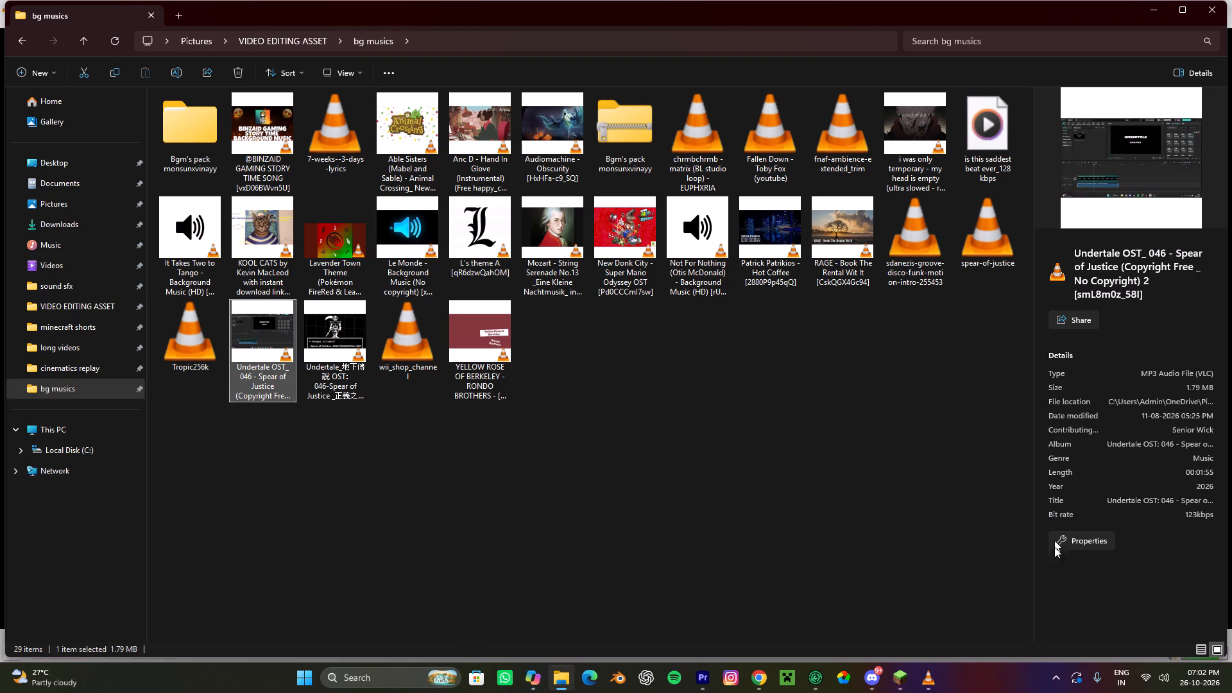
pyautogui.click(978, 543)
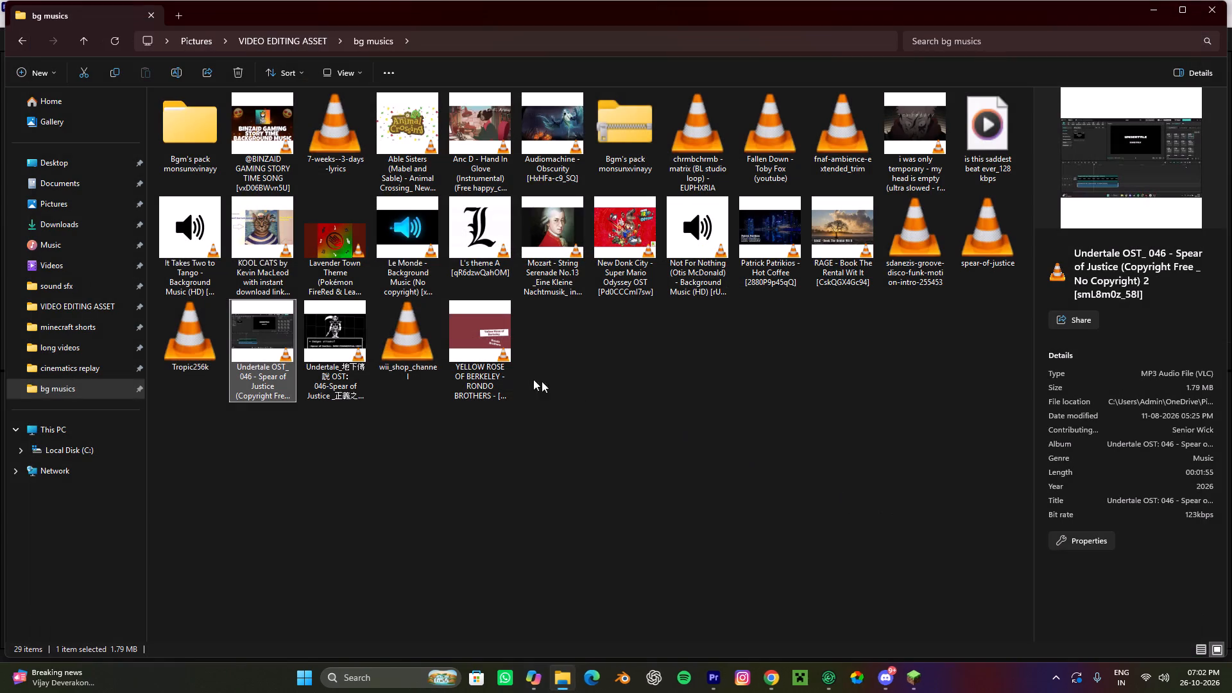
pyautogui.doubleClick(251, 321)
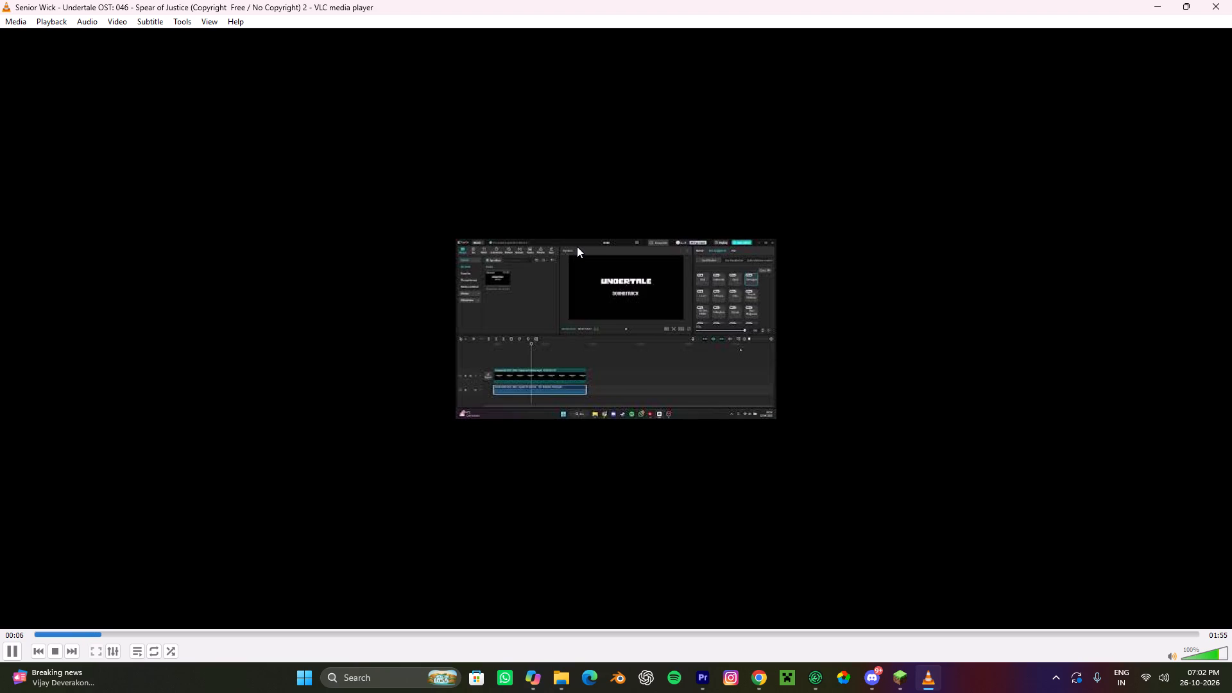
pyautogui.click(1231, 0)
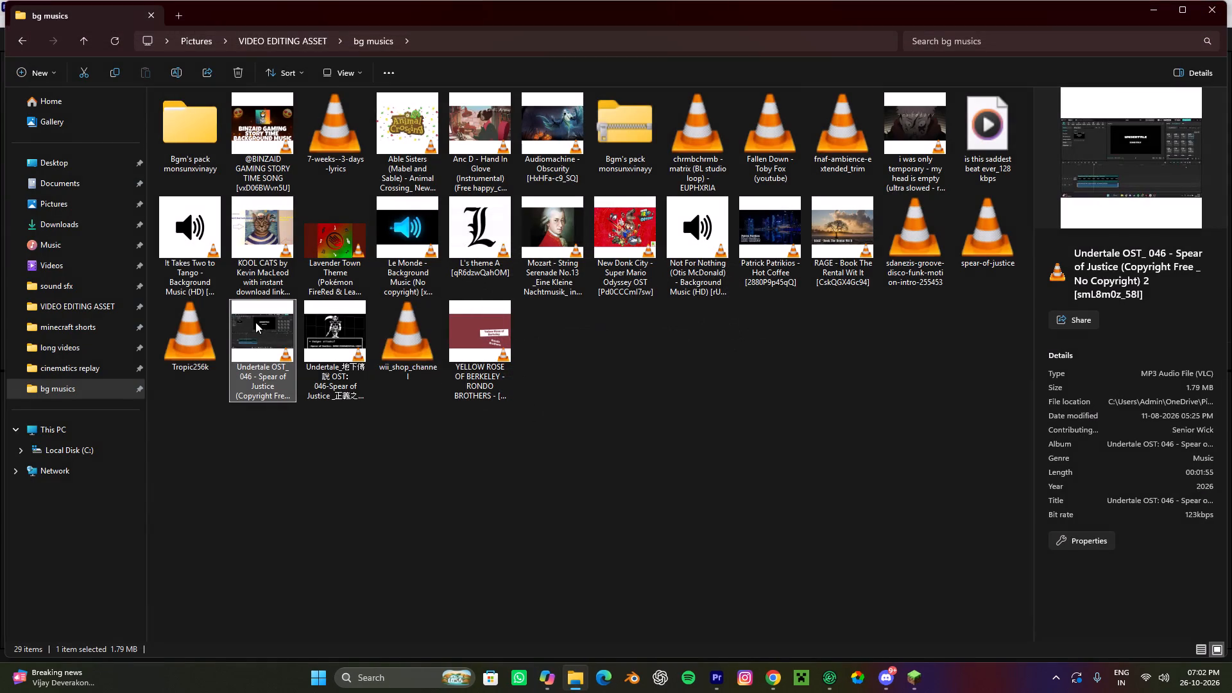
# Audition the 'New Donk City - Super Mario Odyssey OST' track in VLC and return to the 'bg musics' folder.
pyautogui.doubleClick(614, 235)
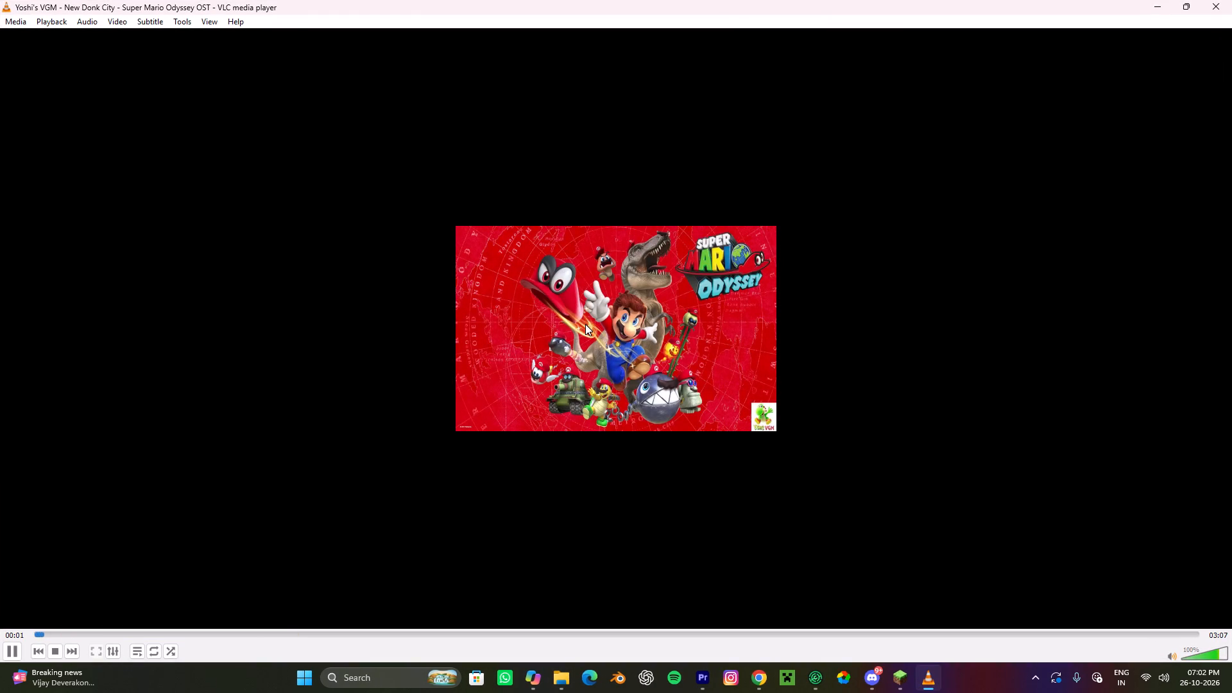
pyautogui.click(585, 324)
pyautogui.click(685, 552)
pyautogui.press('space')
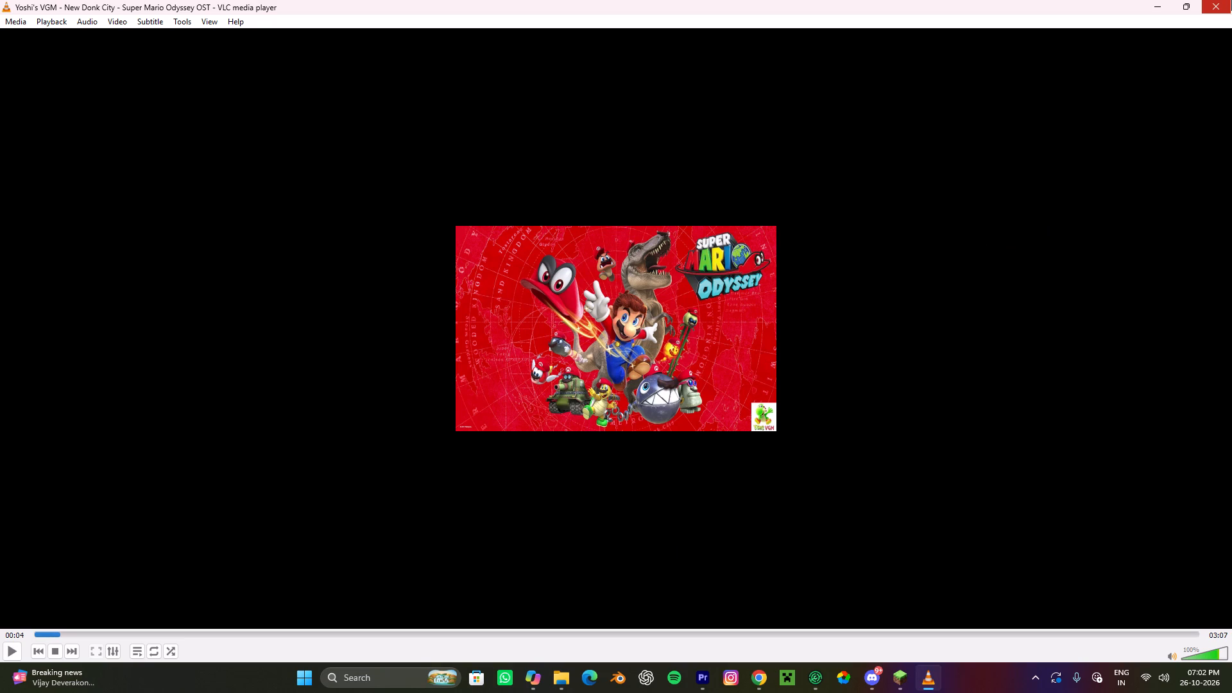
pyautogui.click(1231, 0)
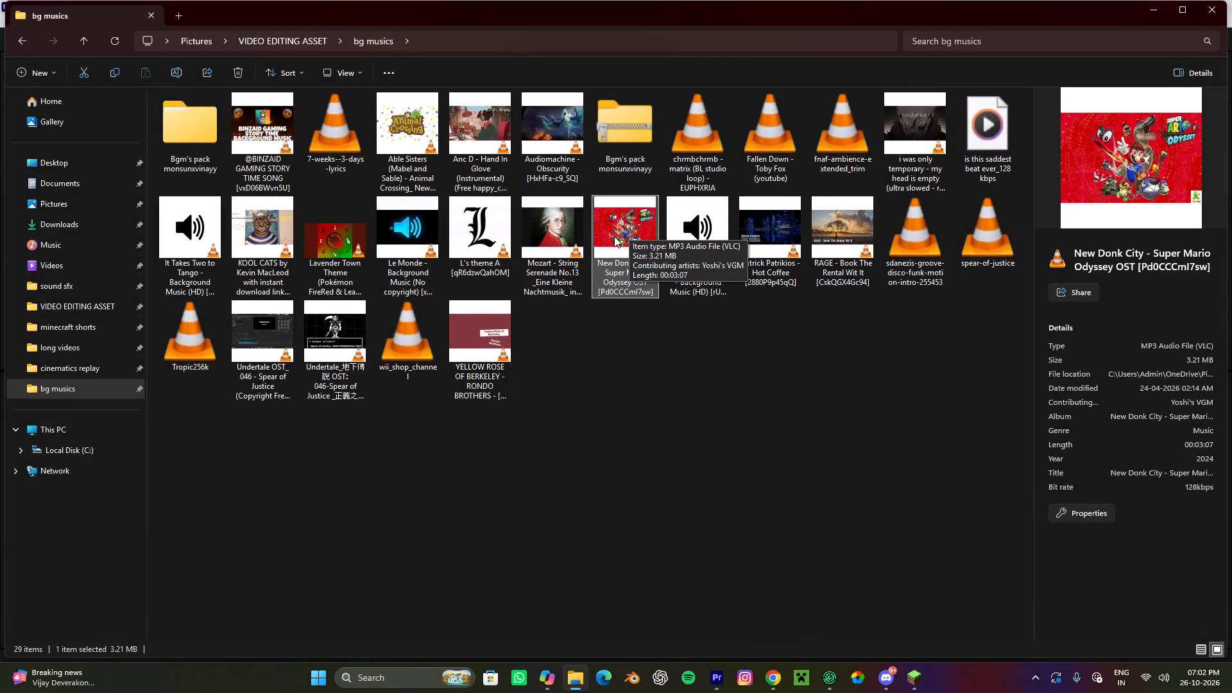
pyautogui.moveTo(616, 209); pyautogui.dragTo(775, 391)
pyautogui.moveTo(615, 228); pyautogui.dragTo(697, 484)
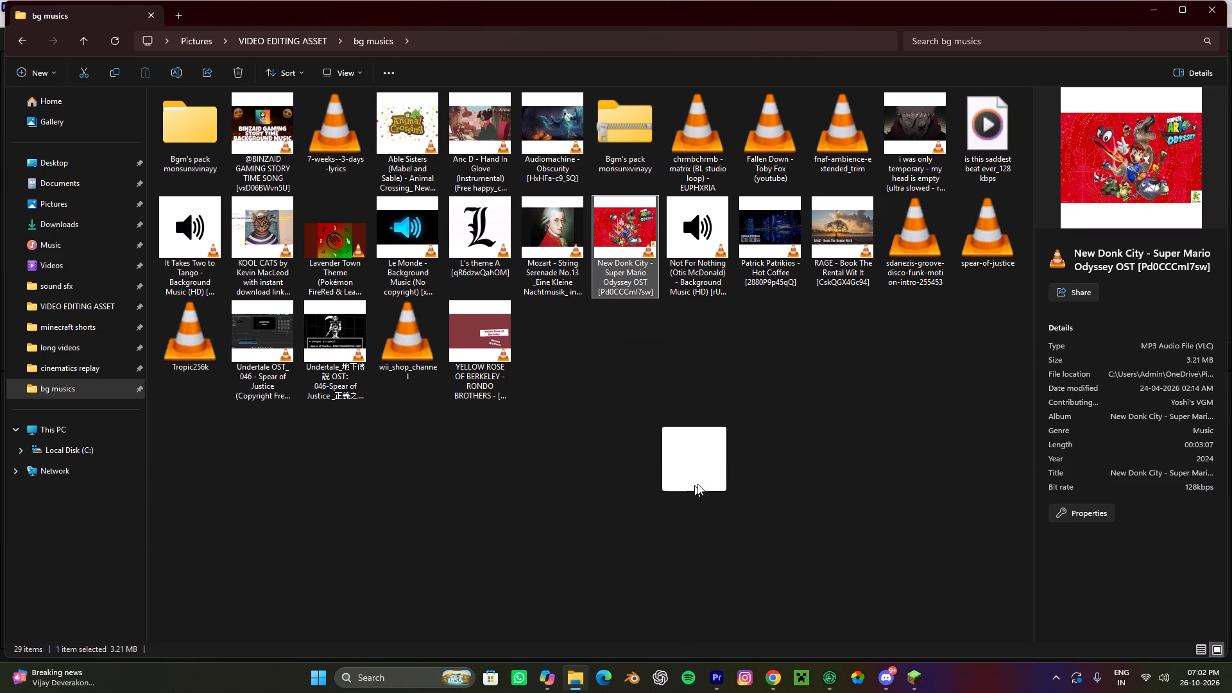
pyautogui.moveTo(697, 484); pyautogui.dragTo(708, 465)
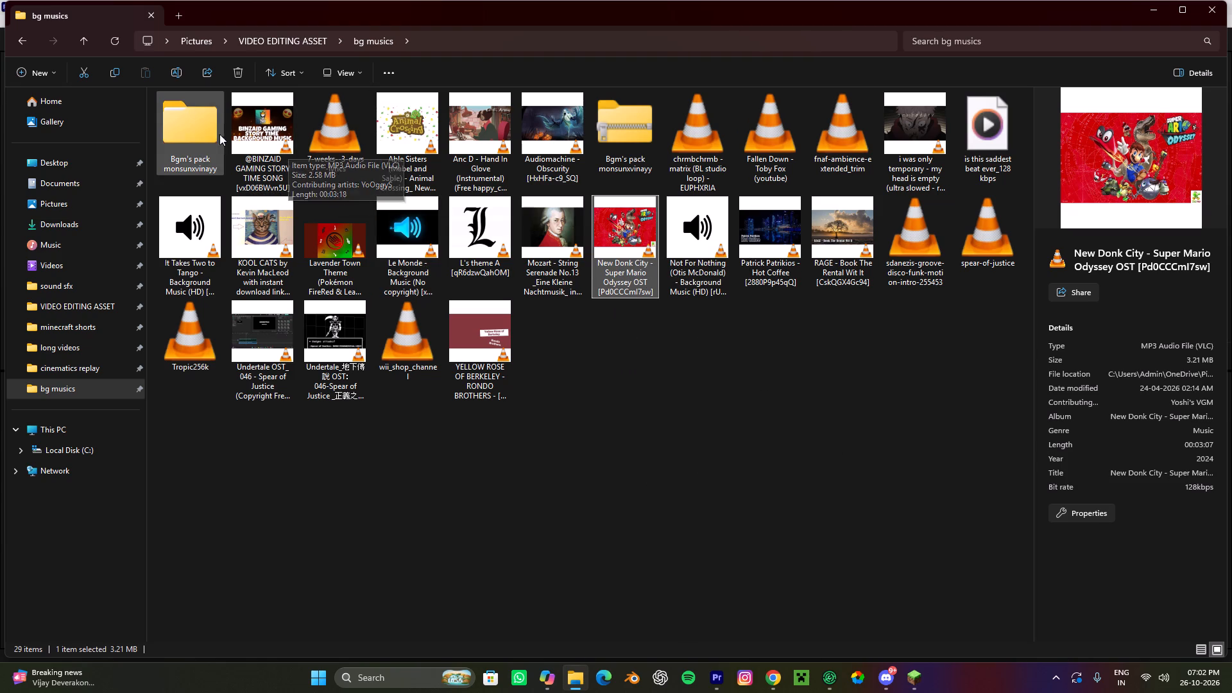
# Open the nested 'Bgm's pack monsunxvinayy' folder and audition 'Jules Gaia - Break Fast', skipping to about 00:30.
pyautogui.doubleClick(198, 128)
pyautogui.doubleClick(212, 135)
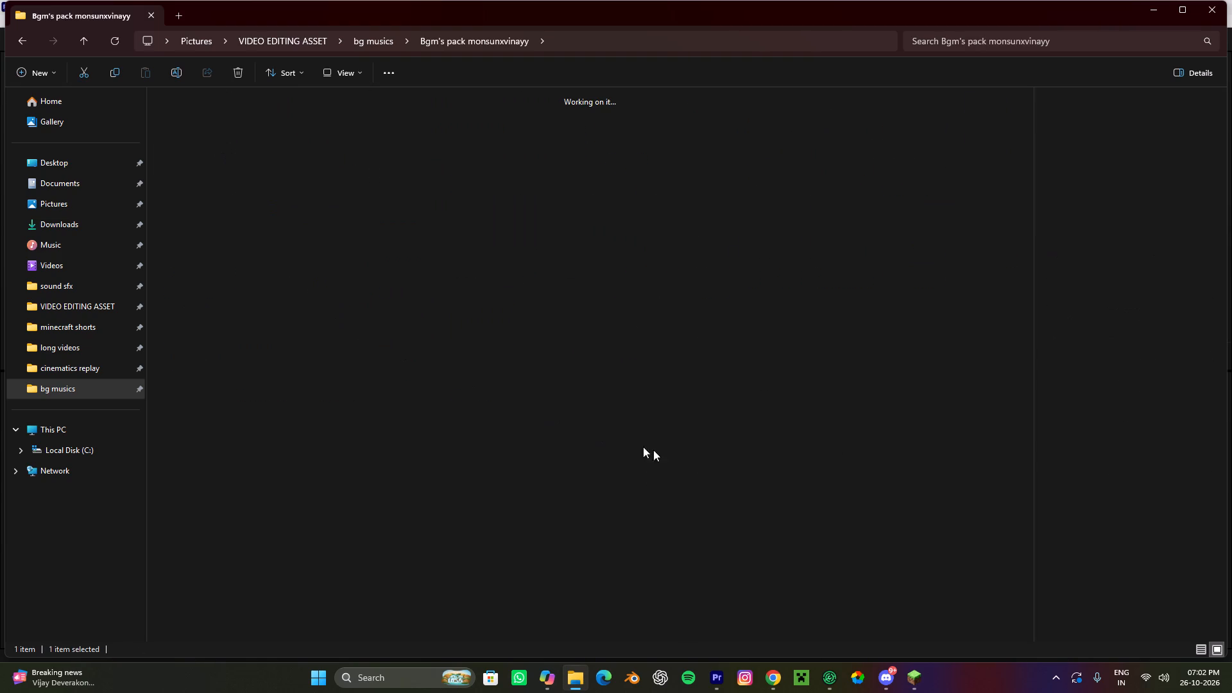
pyautogui.moveTo(774, 510); pyautogui.dragTo(214, 117)
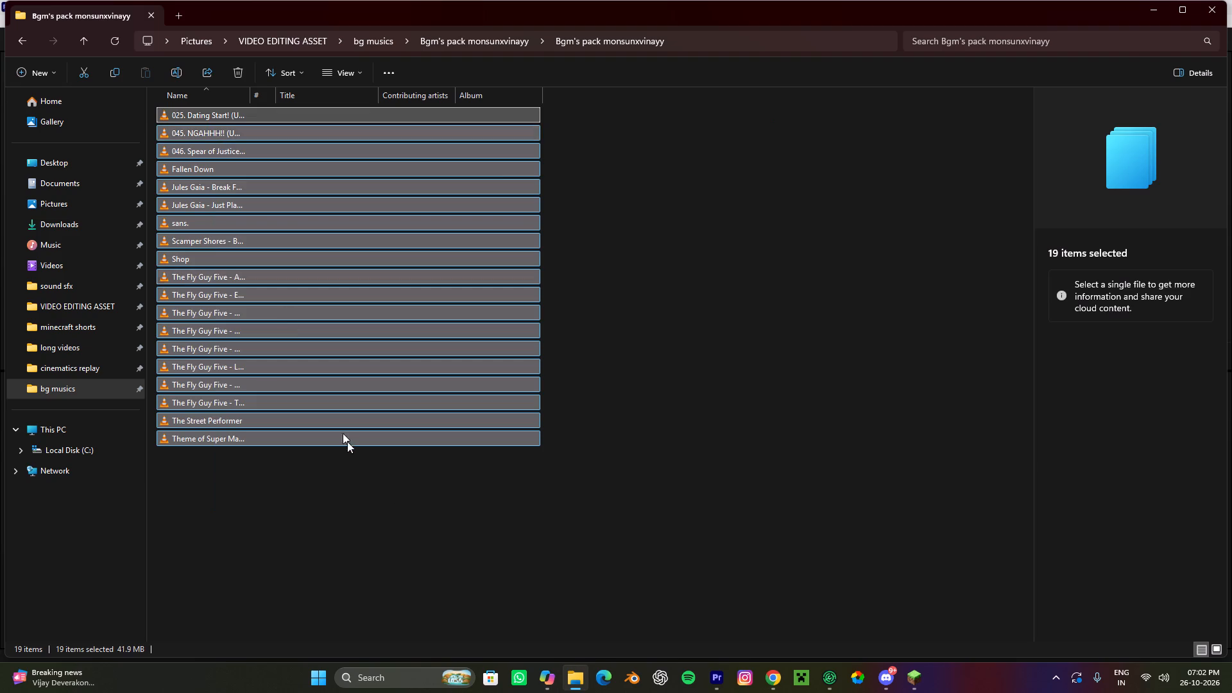
pyautogui.moveTo(400, 542); pyautogui.dragTo(377, 522)
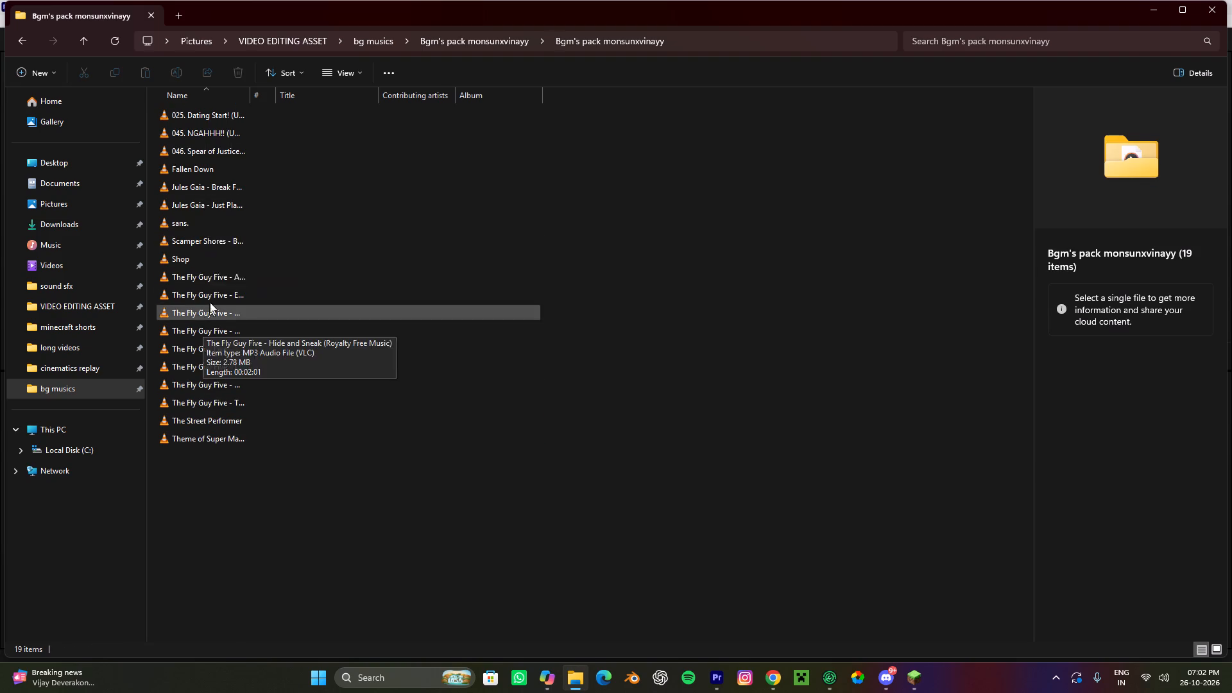
pyautogui.doubleClick(200, 196)
pyautogui.doubleClick(218, 186)
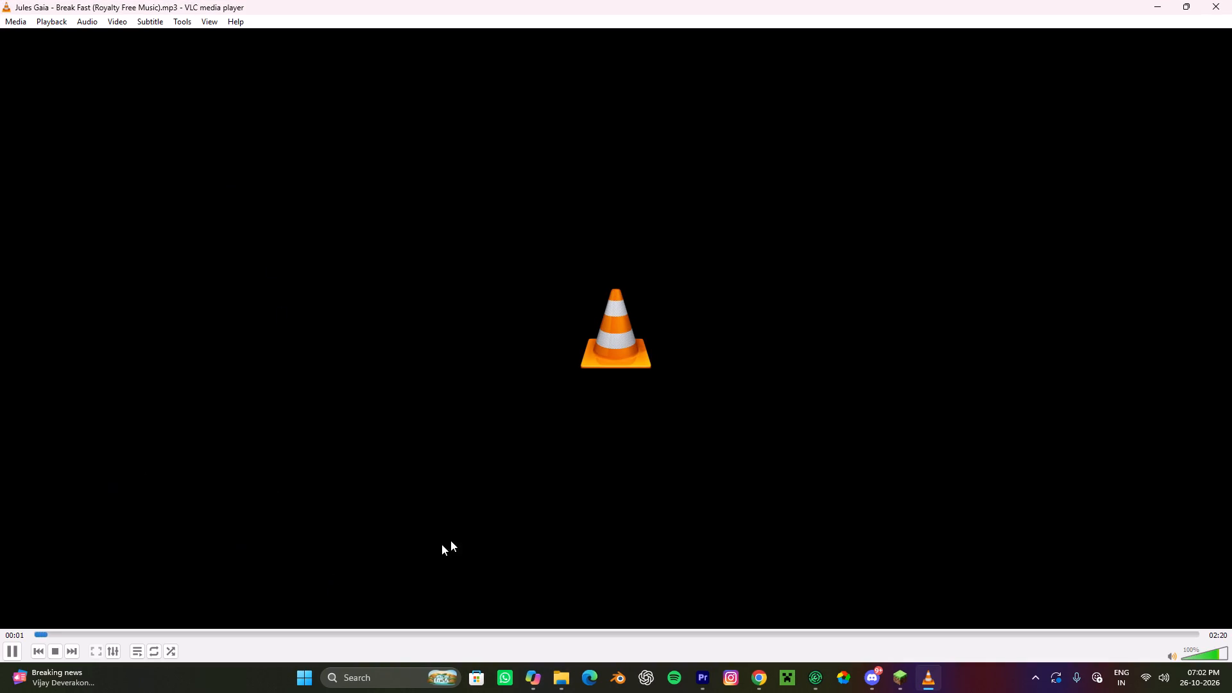
pyautogui.click(283, 631)
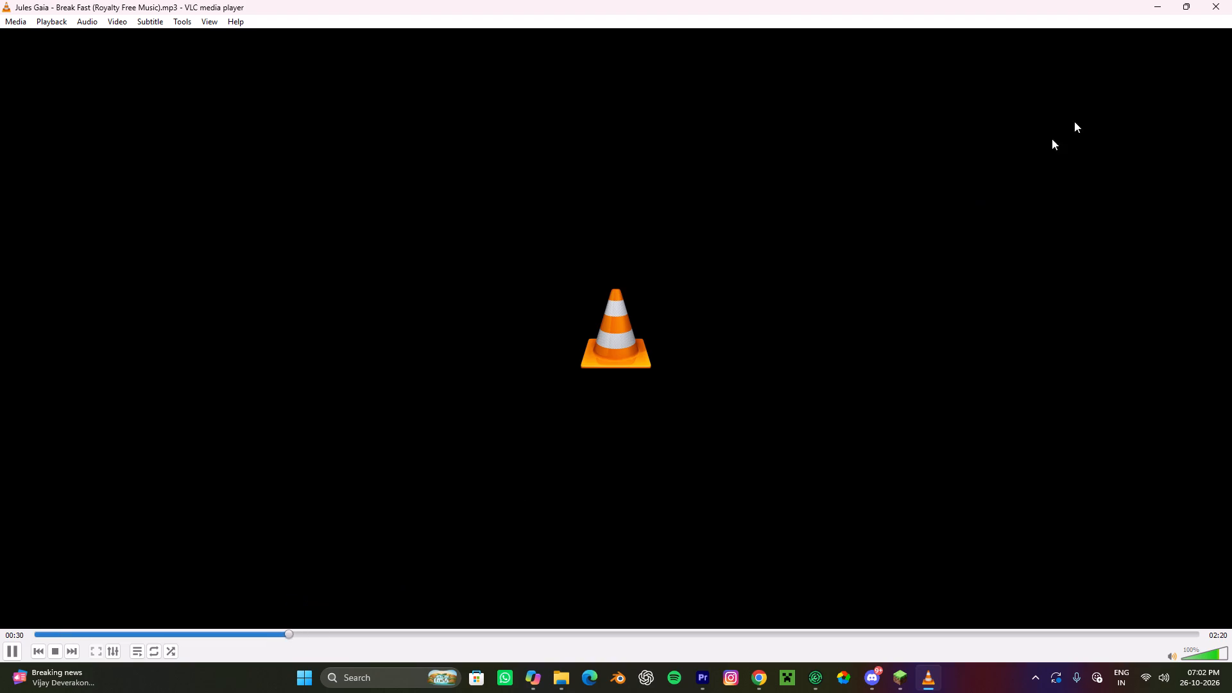
pyautogui.moveTo(1216, 0); pyautogui.dragTo(1224, 0)
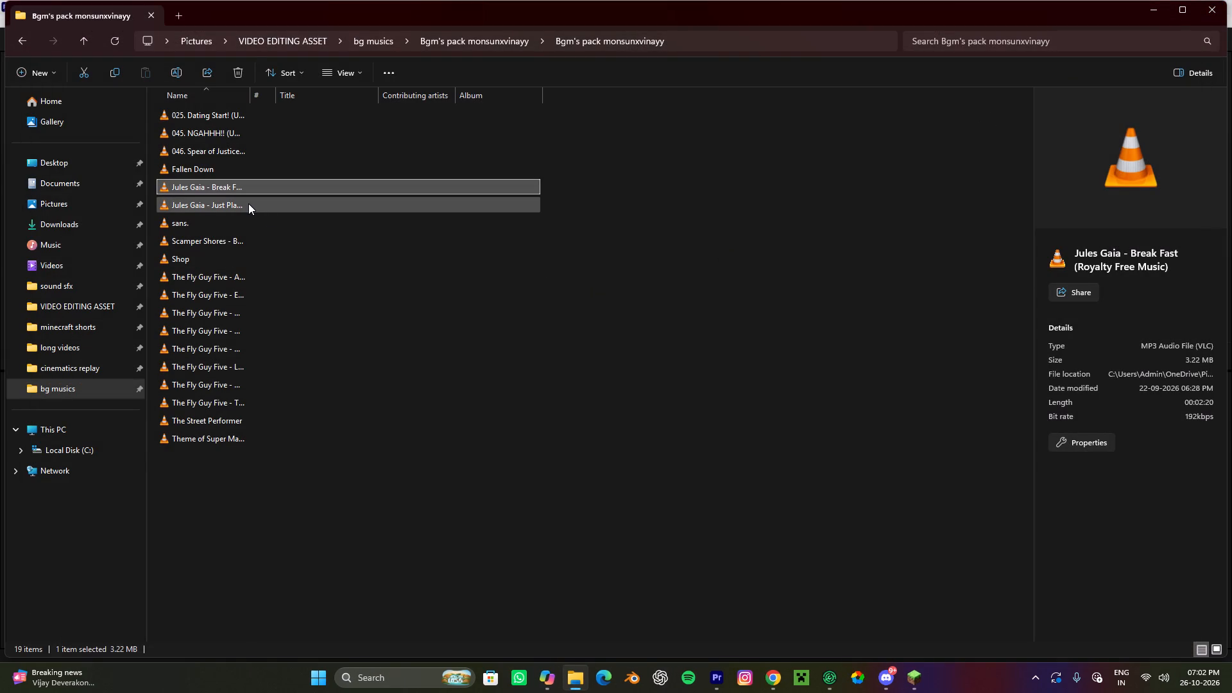
# Audition 'Jules Gaia - Just Playing' at several points up to about 00:38, and close the player.
pyautogui.doubleClick(248, 203)
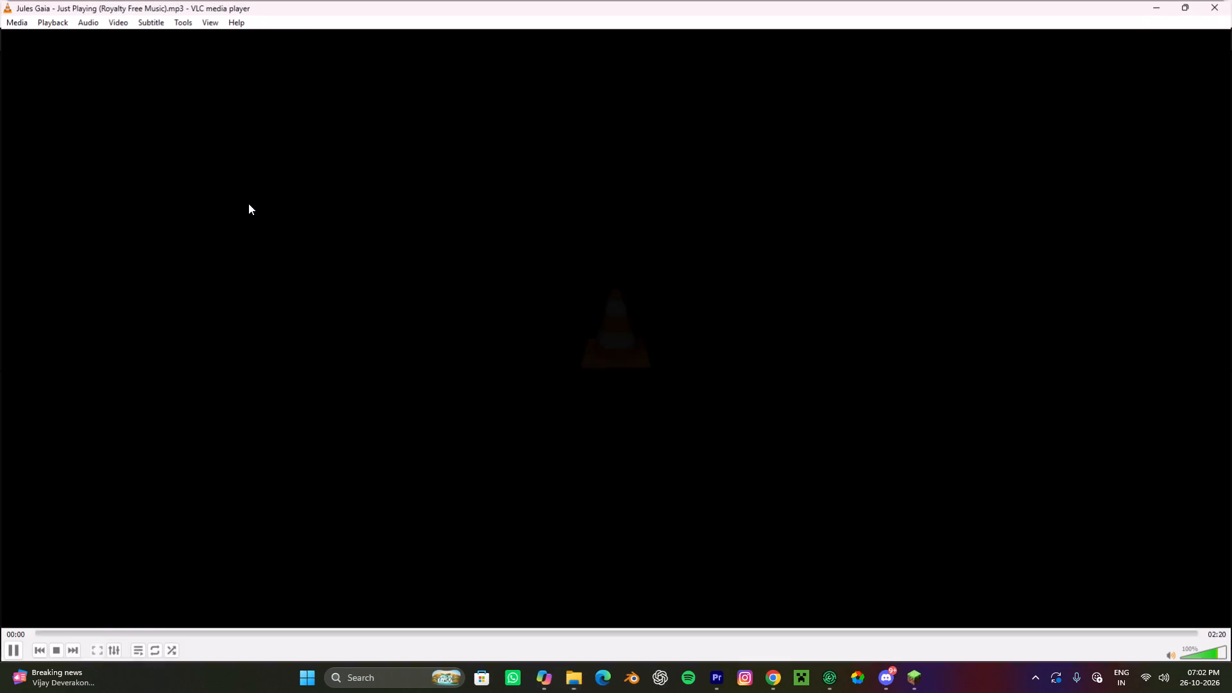
pyautogui.click(159, 635)
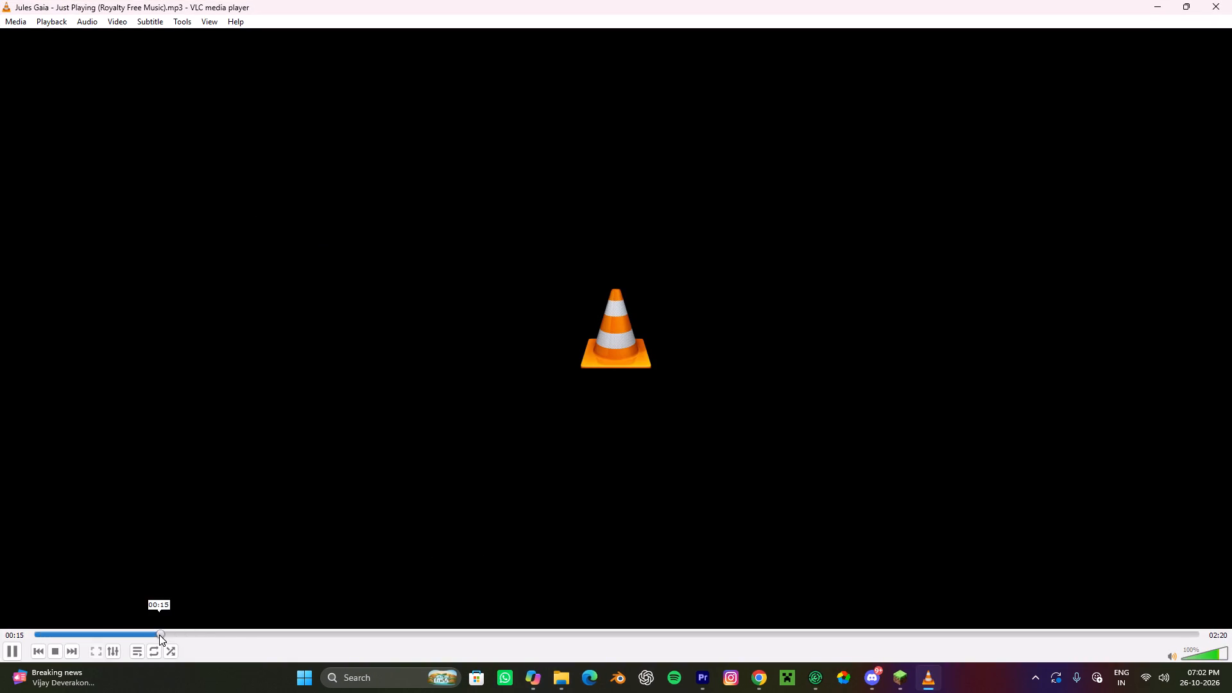
pyautogui.click(239, 629)
pyautogui.click(353, 633)
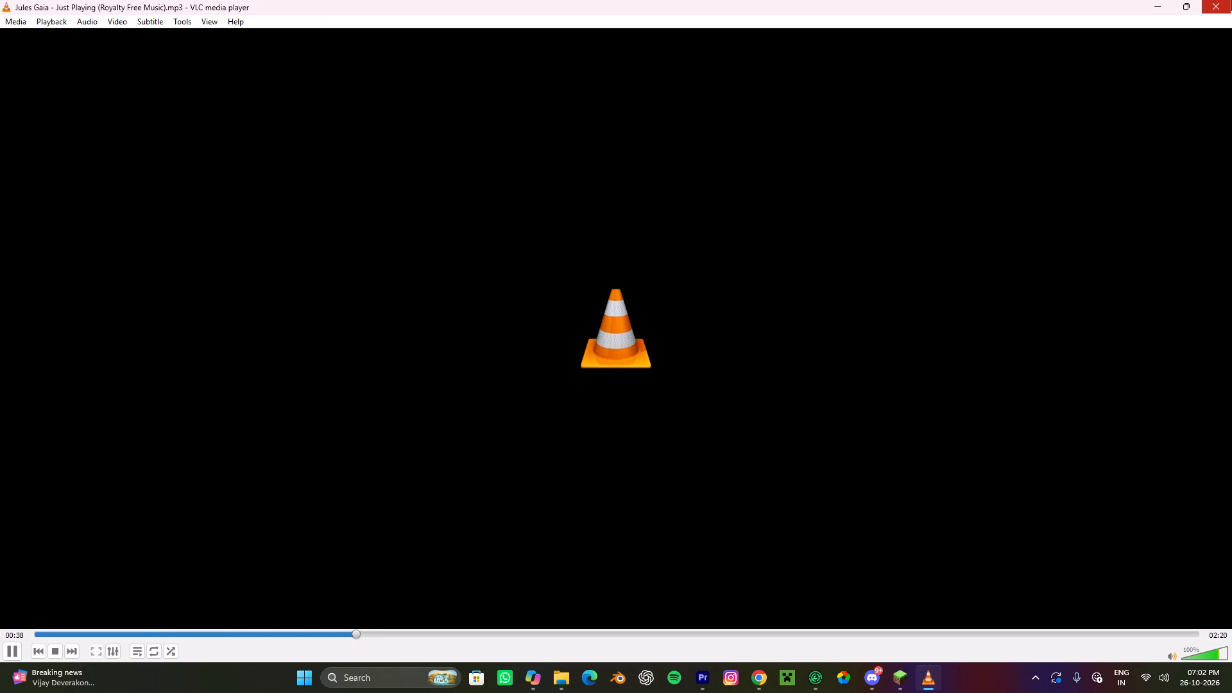
pyautogui.click(1231, 0)
# Audition the 'sans.' track at several points up to about 00:18, and close the player.
pyautogui.doubleClick(207, 224)
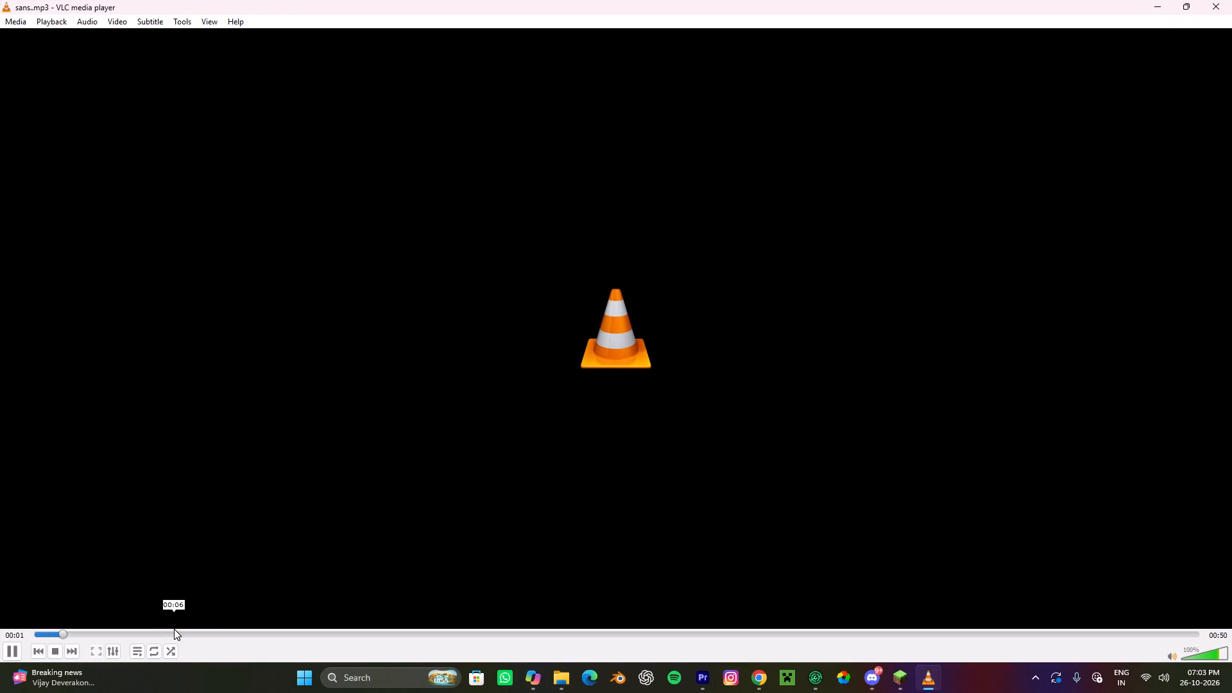
pyautogui.click(173, 629)
pyautogui.click(317, 631)
pyautogui.click(441, 635)
pyautogui.click(1231, 0)
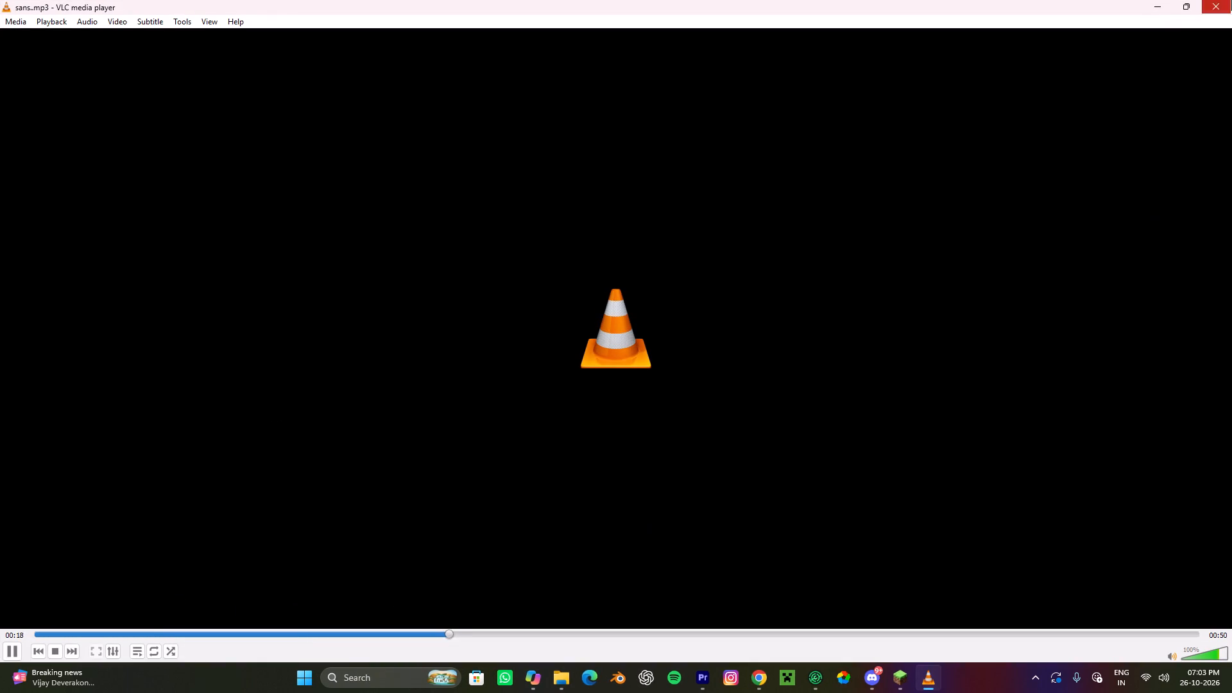
# Audition 'The Fly Guy Five - After You, Sir!', skipping ahead through its opening, and close the player.
pyautogui.doubleClick(217, 277)
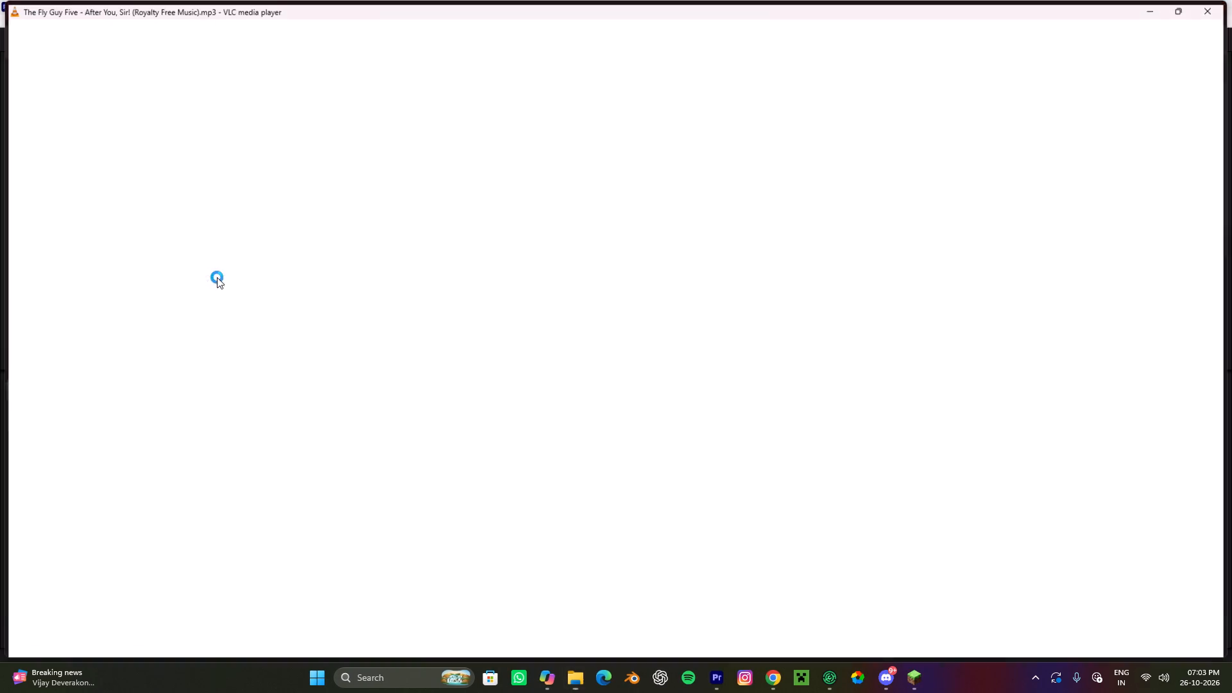
pyautogui.moveTo(102, 633); pyautogui.dragTo(112, 626)
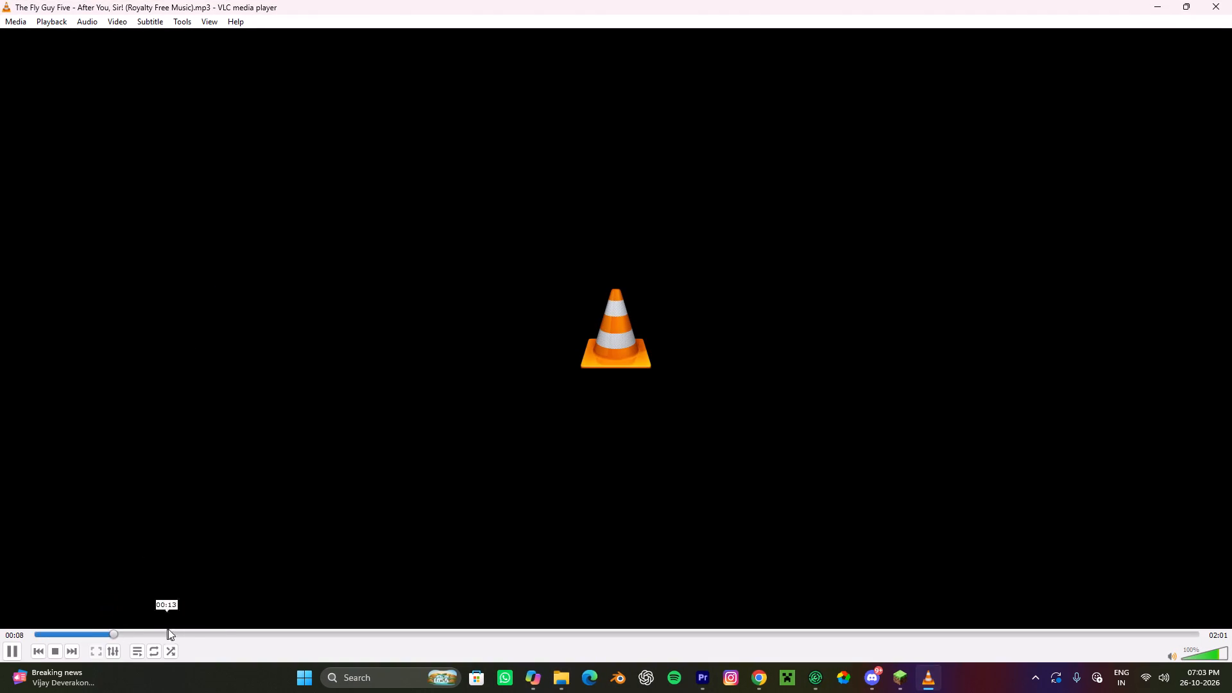
pyautogui.click(223, 628)
pyautogui.click(1231, 0)
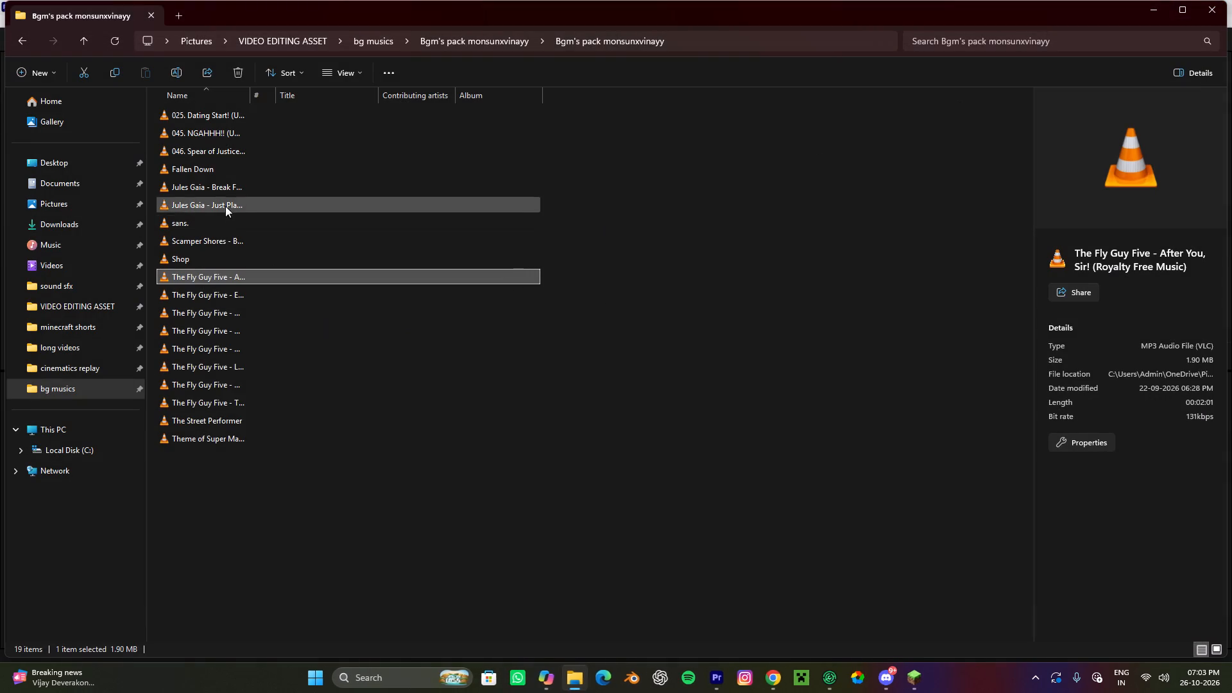
# Return to the 'bg musics' folder and look over its tracks, selecting the copyright-free Undertale 'Spear of Justice' file.
pyautogui.click(23, 42)
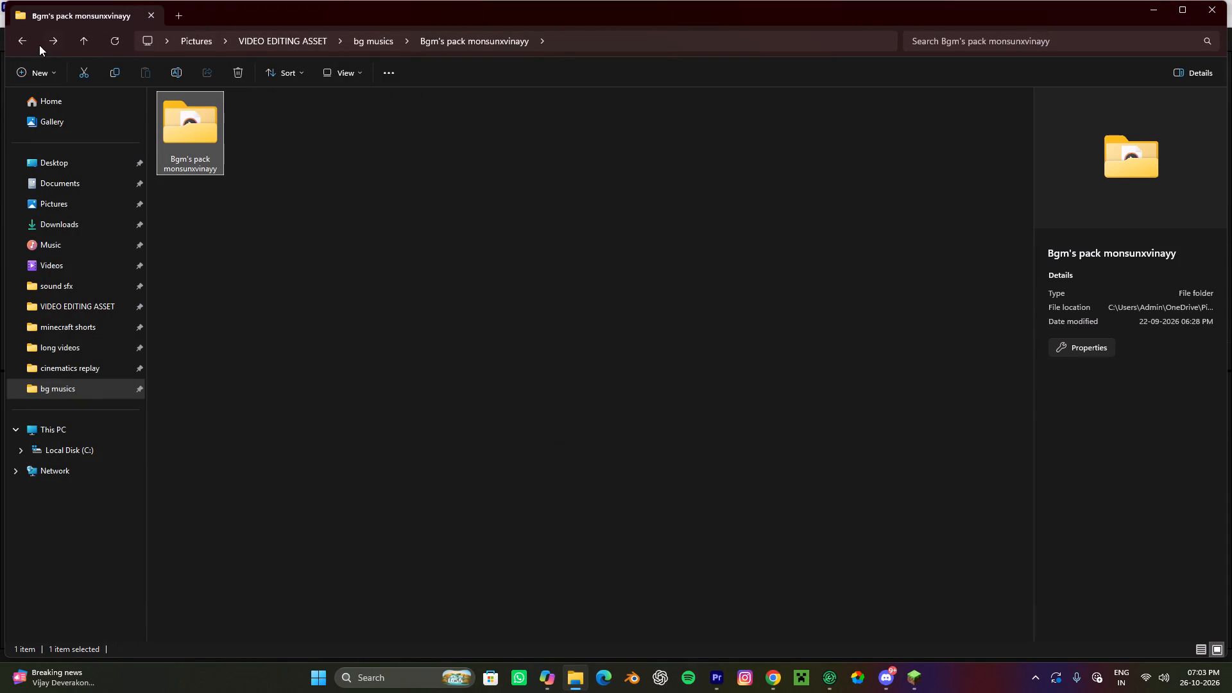
pyautogui.click(22, 42)
pyautogui.moveTo(964, 515); pyautogui.dragTo(956, 515)
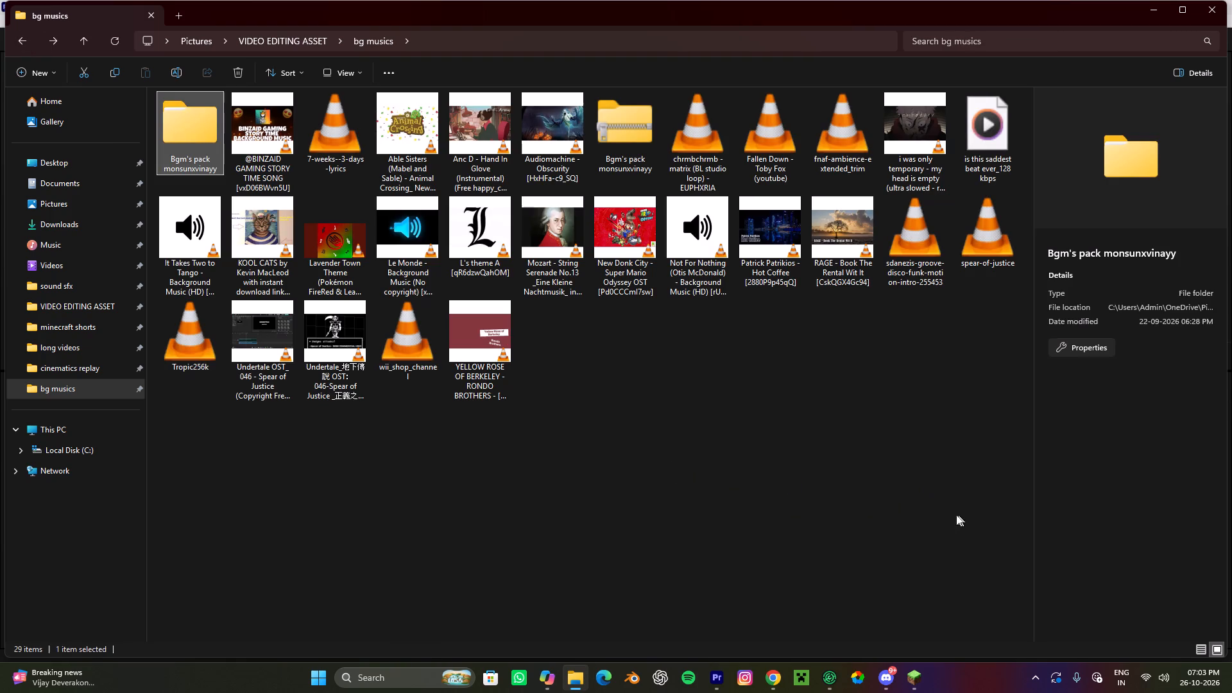
pyautogui.moveTo(956, 515); pyautogui.dragTo(481, 370)
pyautogui.moveTo(526, 440); pyautogui.dragTo(489, 430)
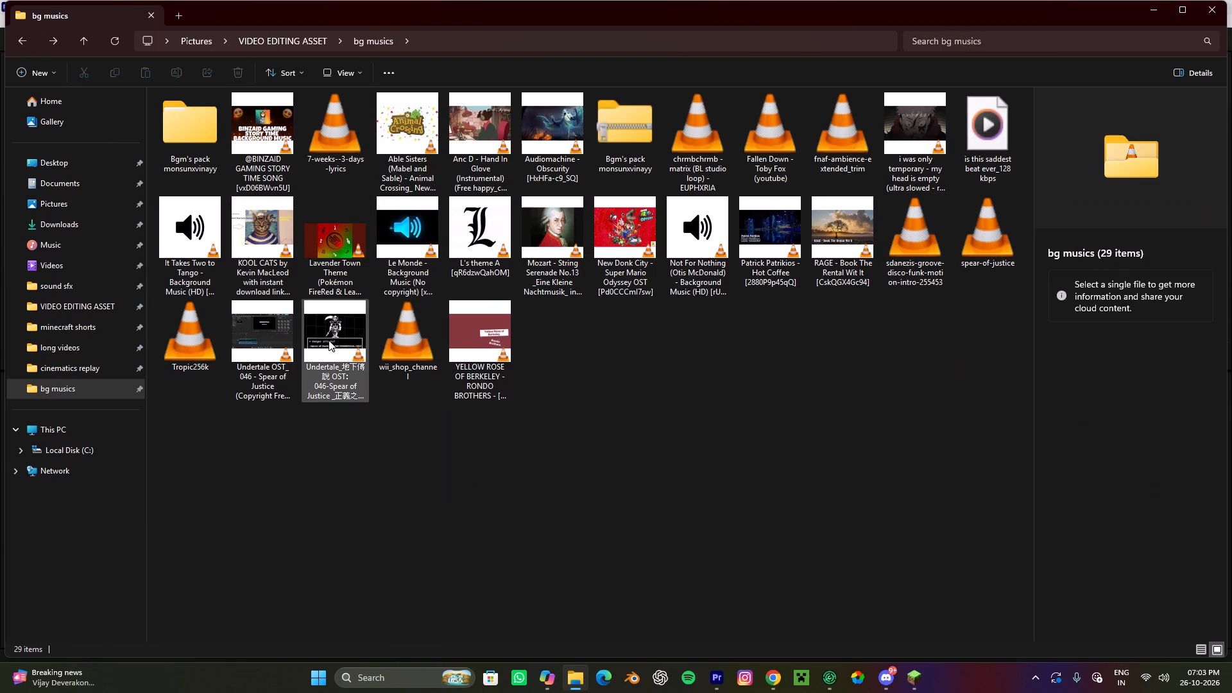
pyautogui.click(329, 340)
pyautogui.click(272, 339)
pyautogui.moveTo(248, 325); pyautogui.dragTo(666, 480)
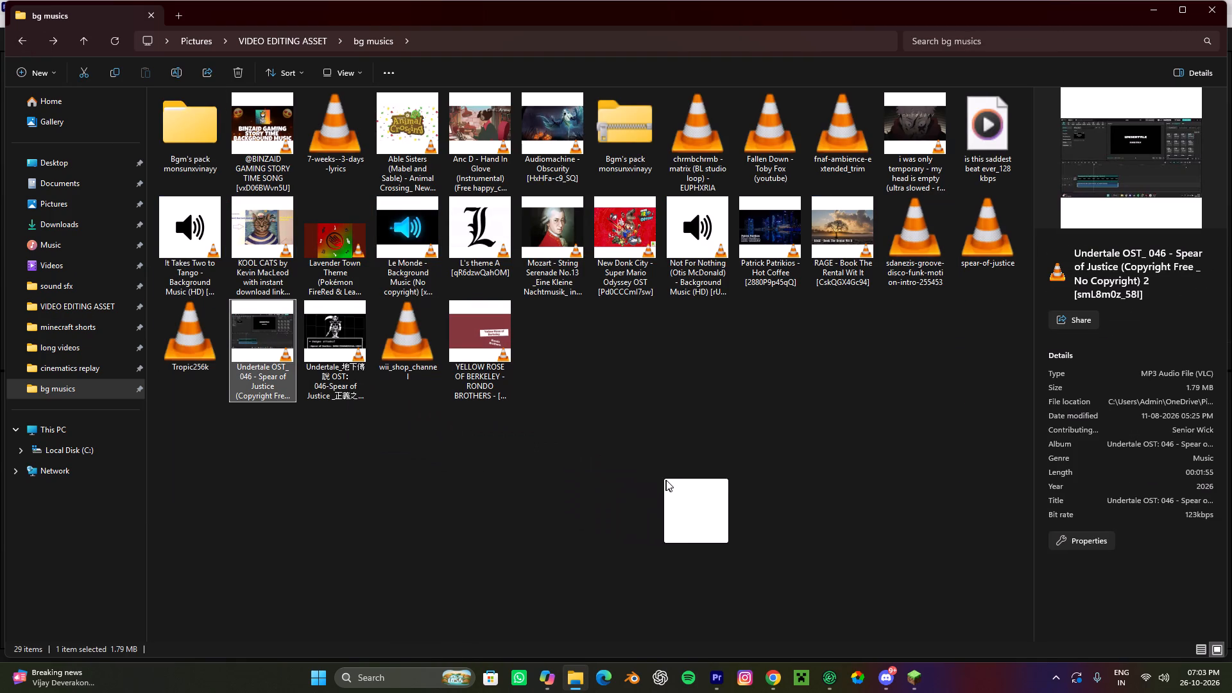
pyautogui.moveTo(666, 480); pyautogui.dragTo(664, 468)
# Audition 'It Takes Two to Tango' at several points up to about 00:19, and close the player.
pyautogui.doubleClick(200, 225)
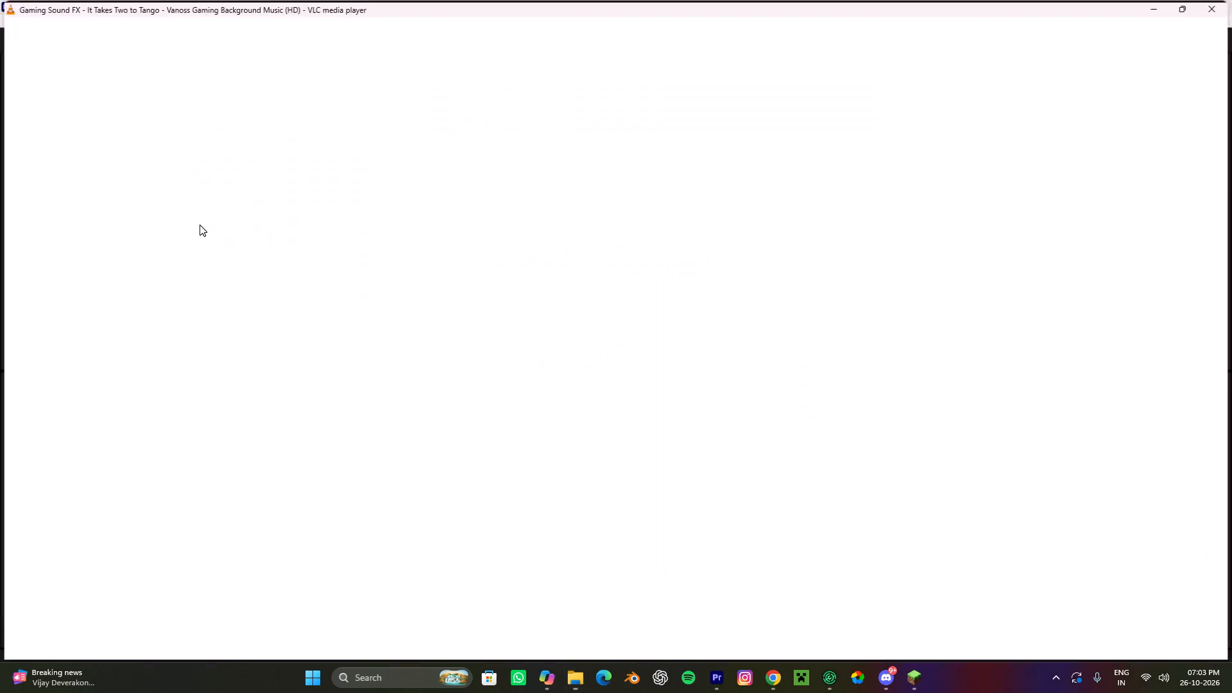
pyautogui.click(234, 628)
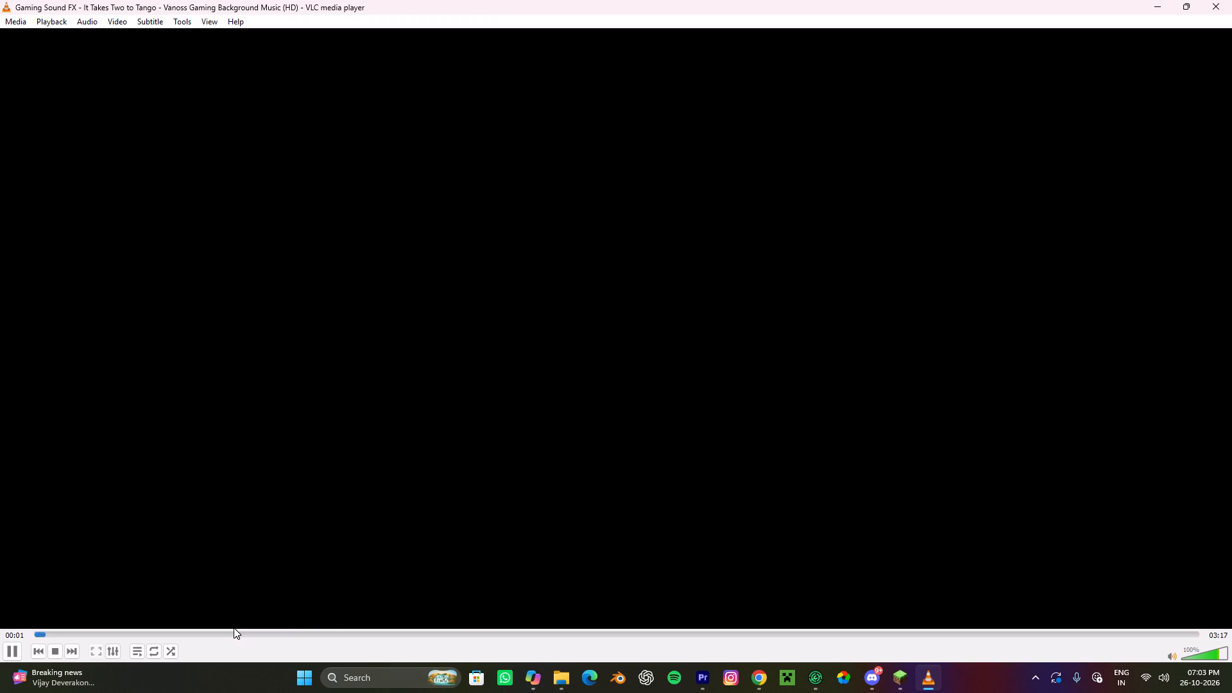
pyautogui.click(78, 634)
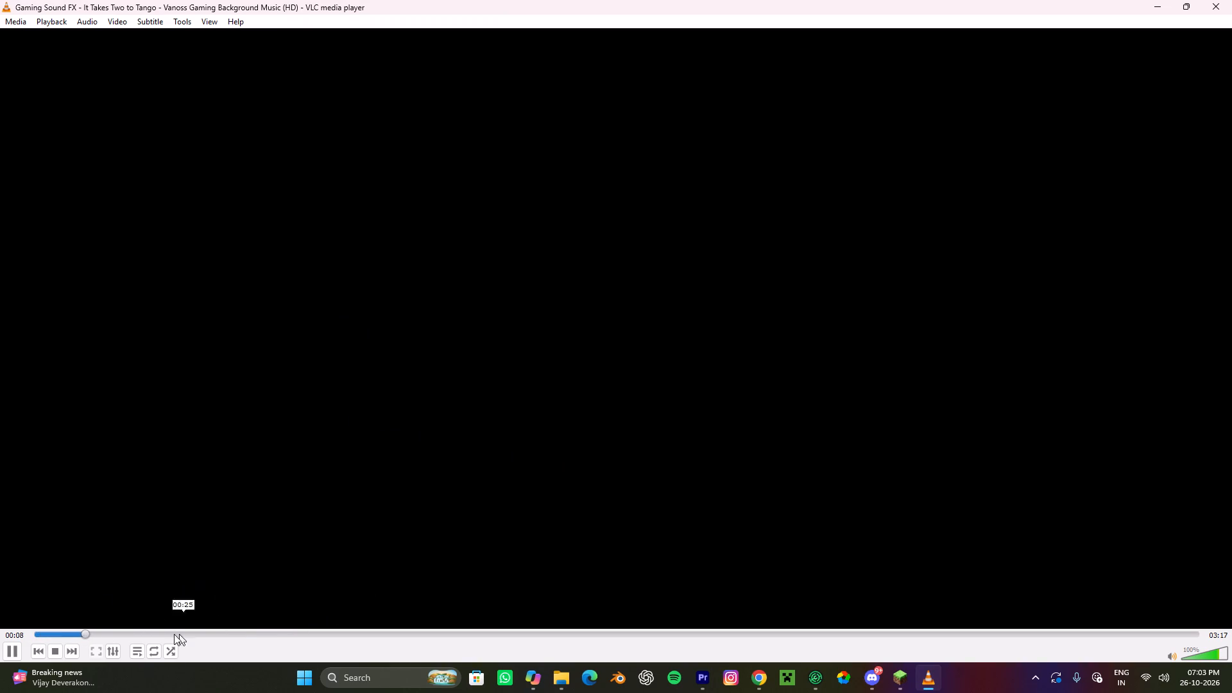
pyautogui.click(112, 636)
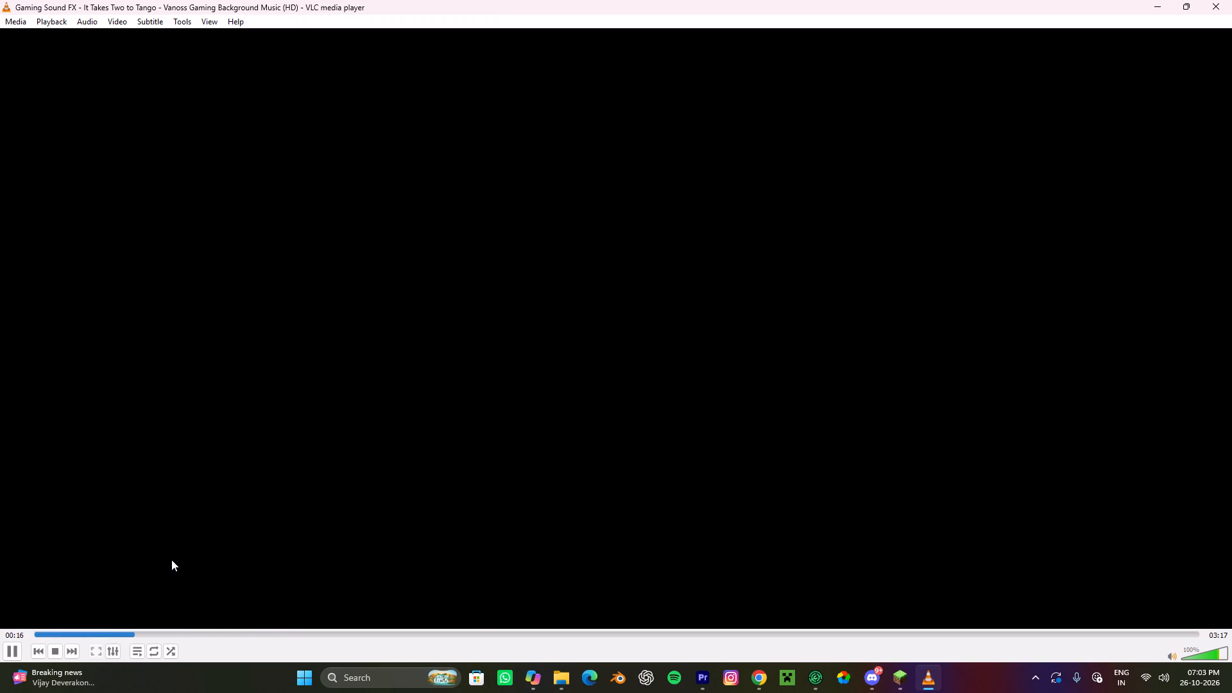
pyautogui.click(347, 461)
pyautogui.press('space')
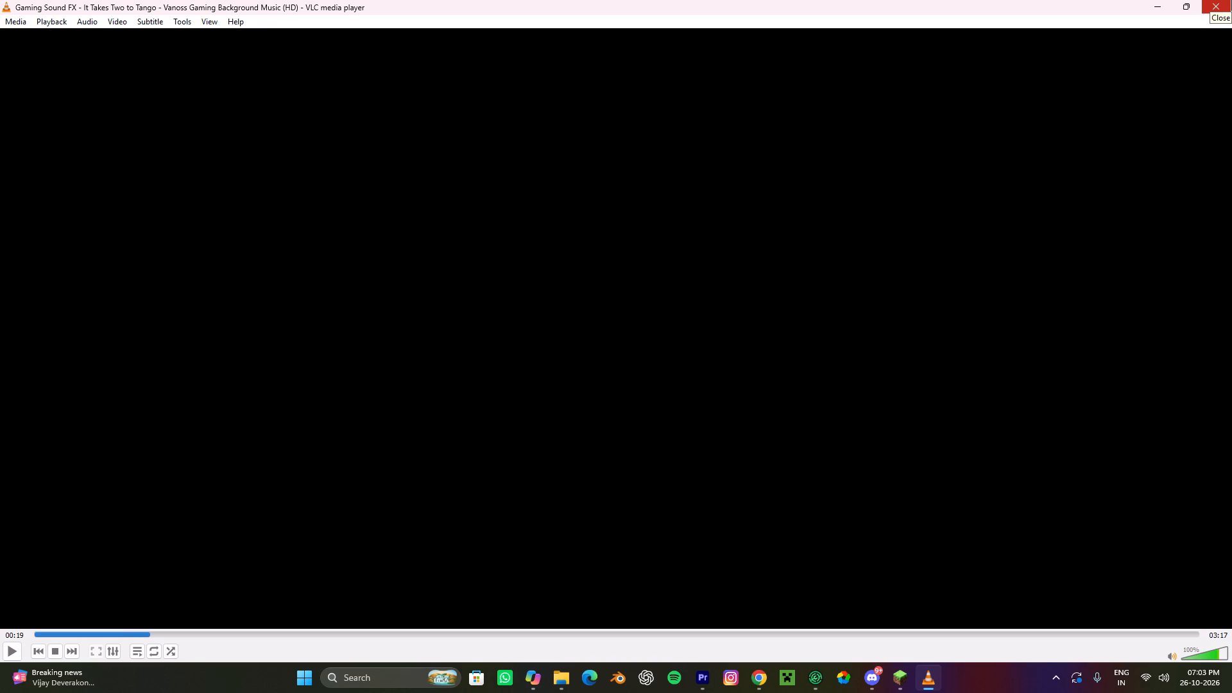
pyautogui.click(1231, 0)
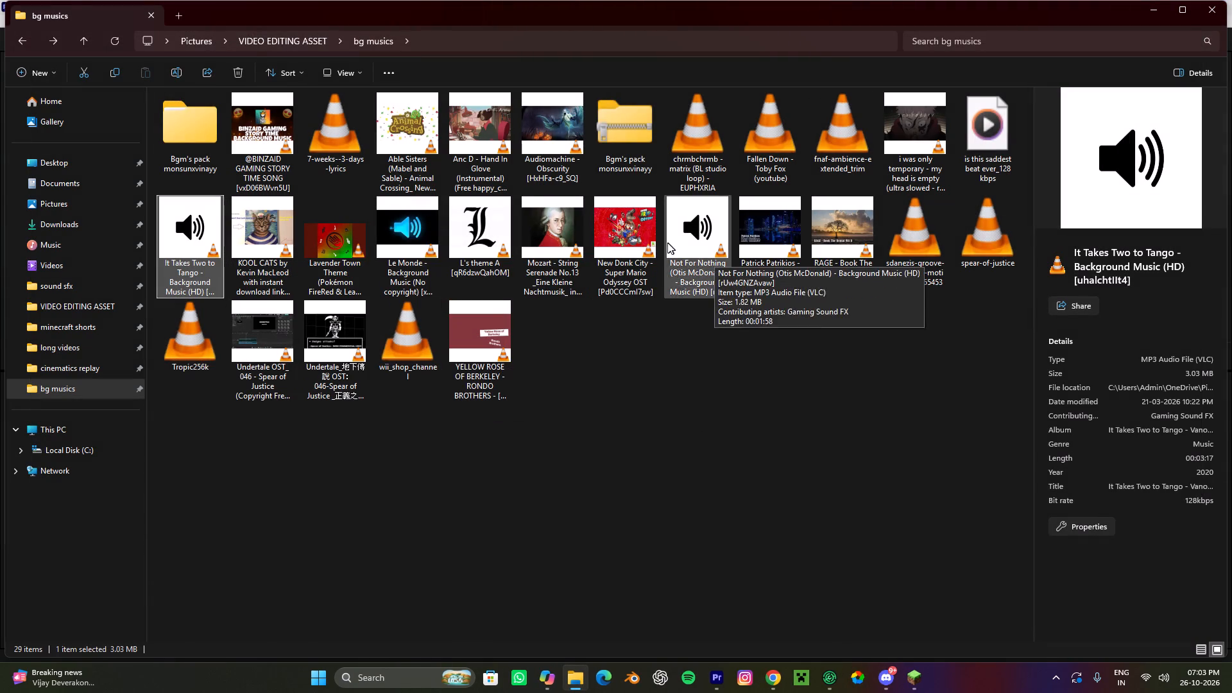
# Add the copyright-free Undertale 'Spear of Justice' file to Premiere's 'intro for long' sequence, starting at 00:00:00:00 on a new audio track below A8.
pyautogui.click(250, 329)
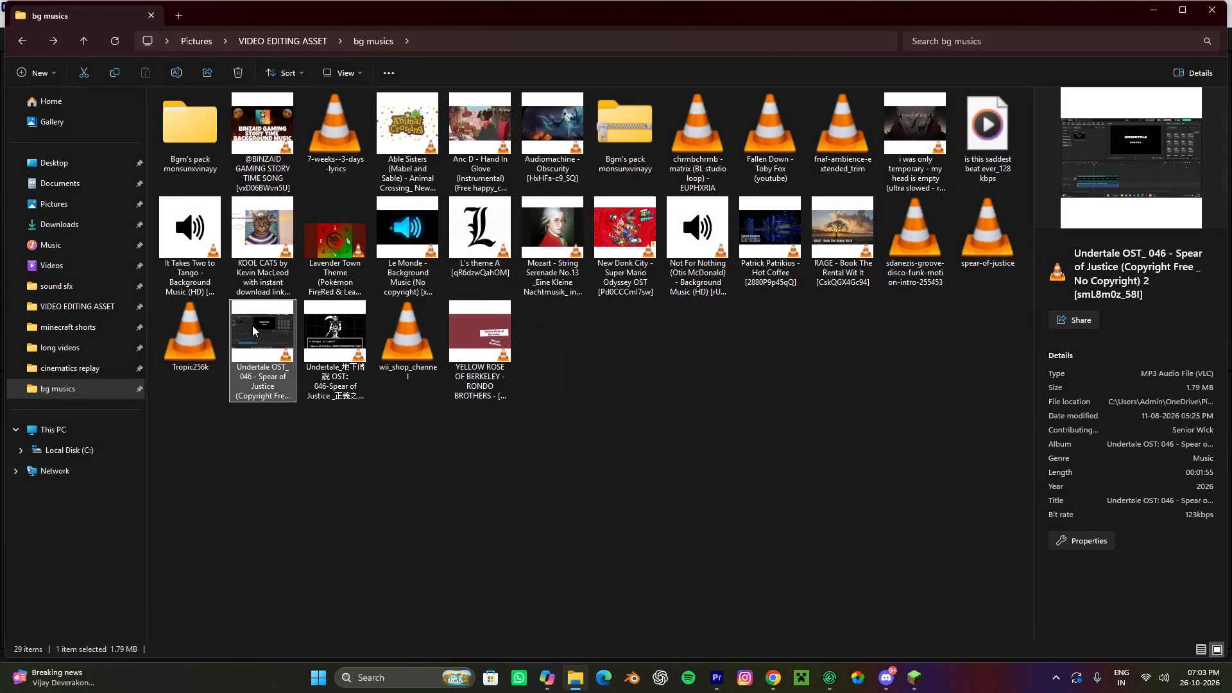
pyautogui.moveTo(252, 325); pyautogui.dragTo(723, 661)
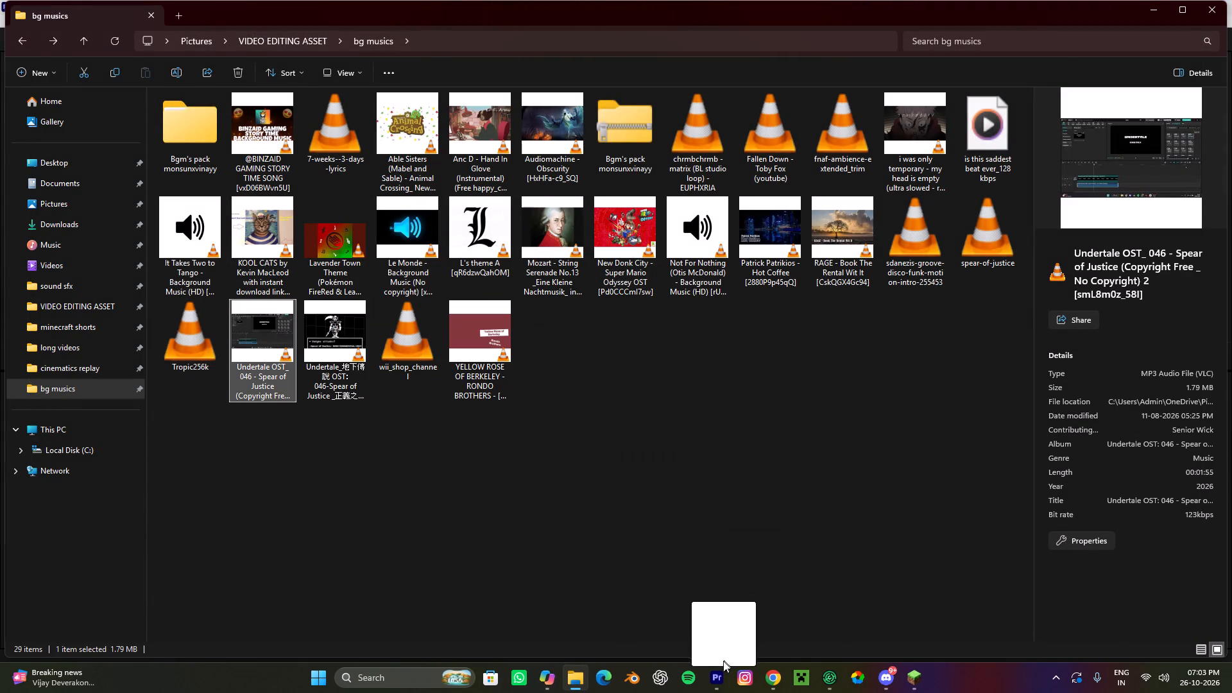
pyautogui.moveTo(723, 661); pyautogui.dragTo(561, 585)
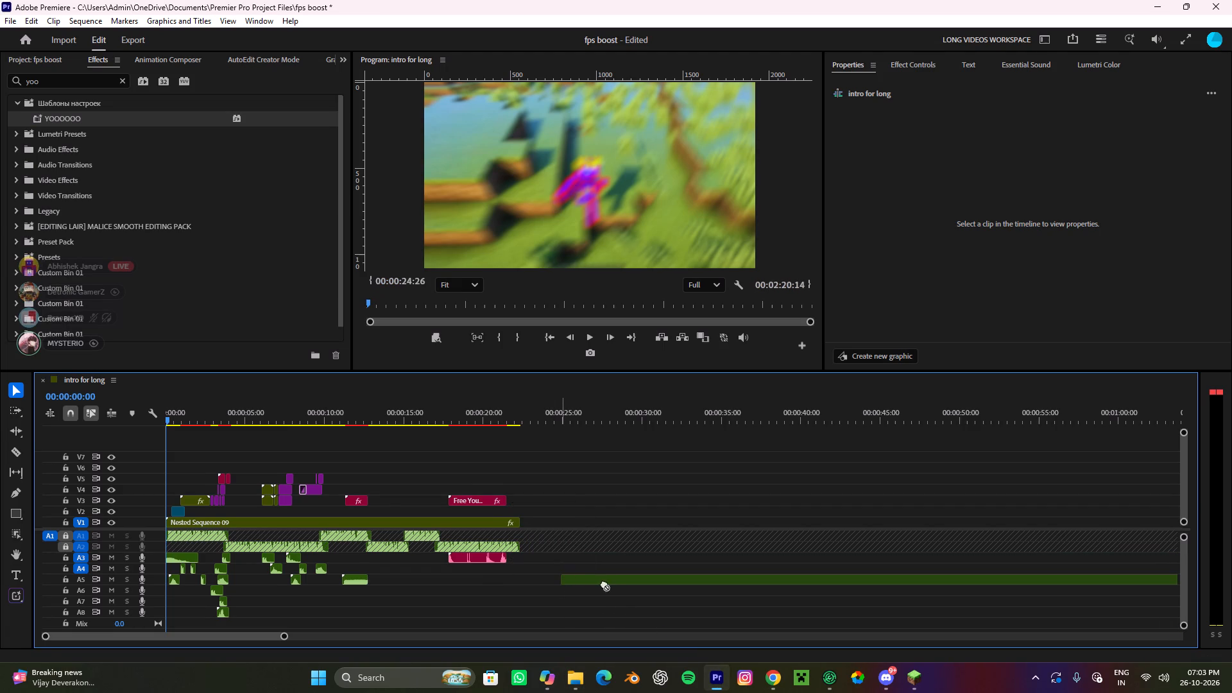
pyautogui.keyDown('alt'); pyautogui.scroll(-5, 604, 583); pyautogui.keyUp('alt')
pyautogui.moveTo(516, 576); pyautogui.dragTo(380, 628)
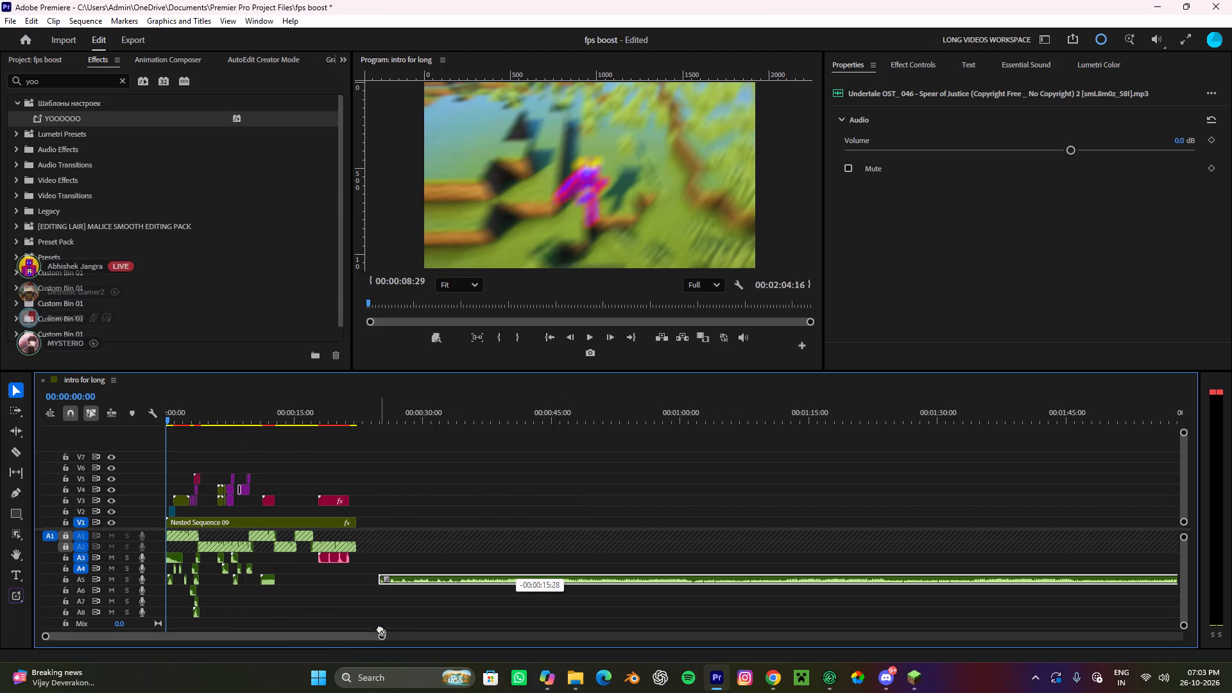
pyautogui.moveTo(380, 628); pyautogui.dragTo(287, 628)
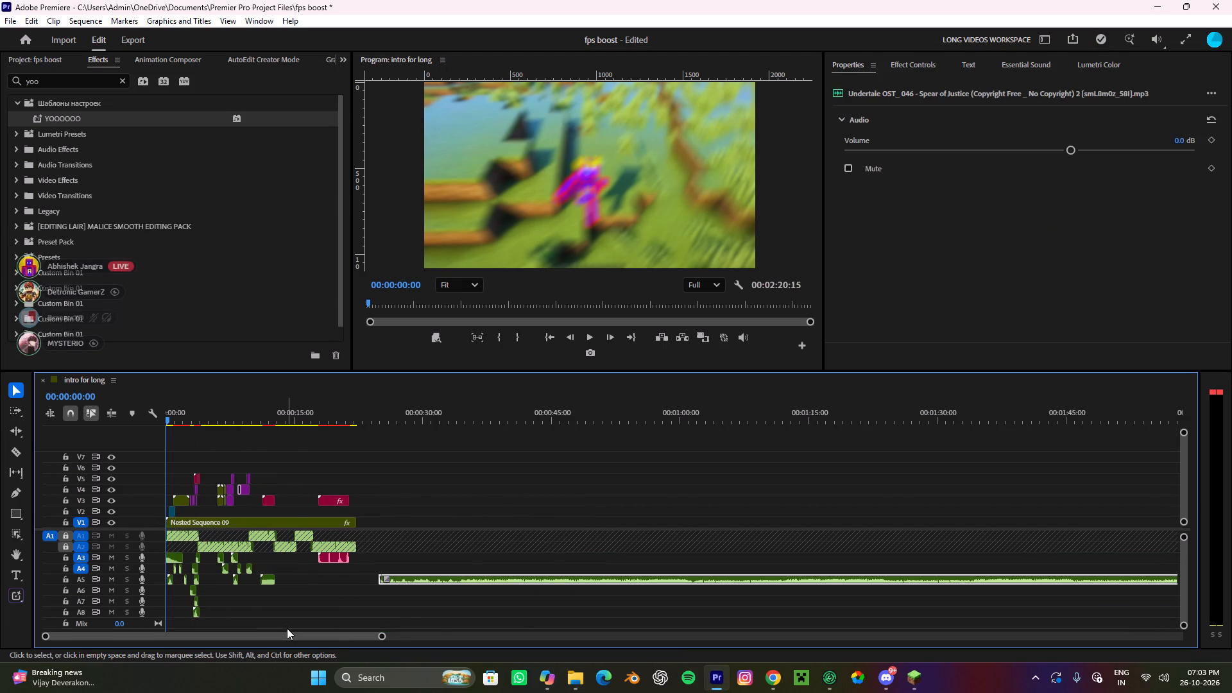
pyautogui.moveTo(450, 575); pyautogui.dragTo(235, 633)
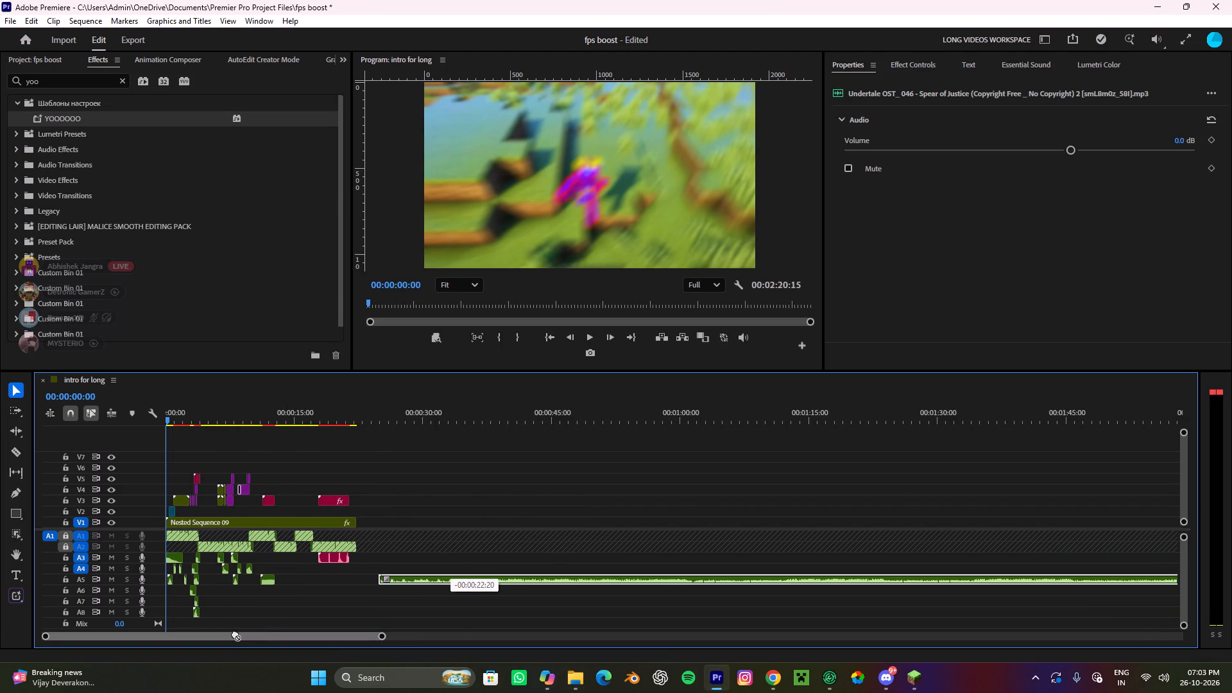
pyautogui.moveTo(235, 633); pyautogui.dragTo(229, 629)
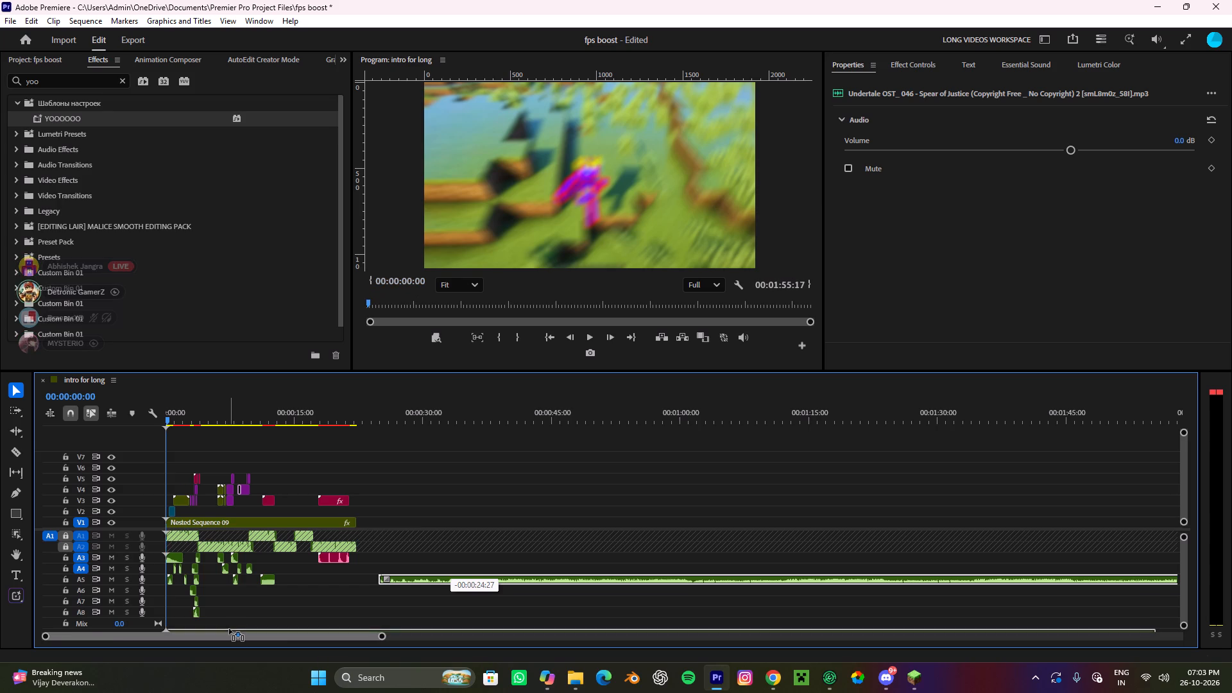
pyautogui.moveTo(229, 629); pyautogui.dragTo(228, 629)
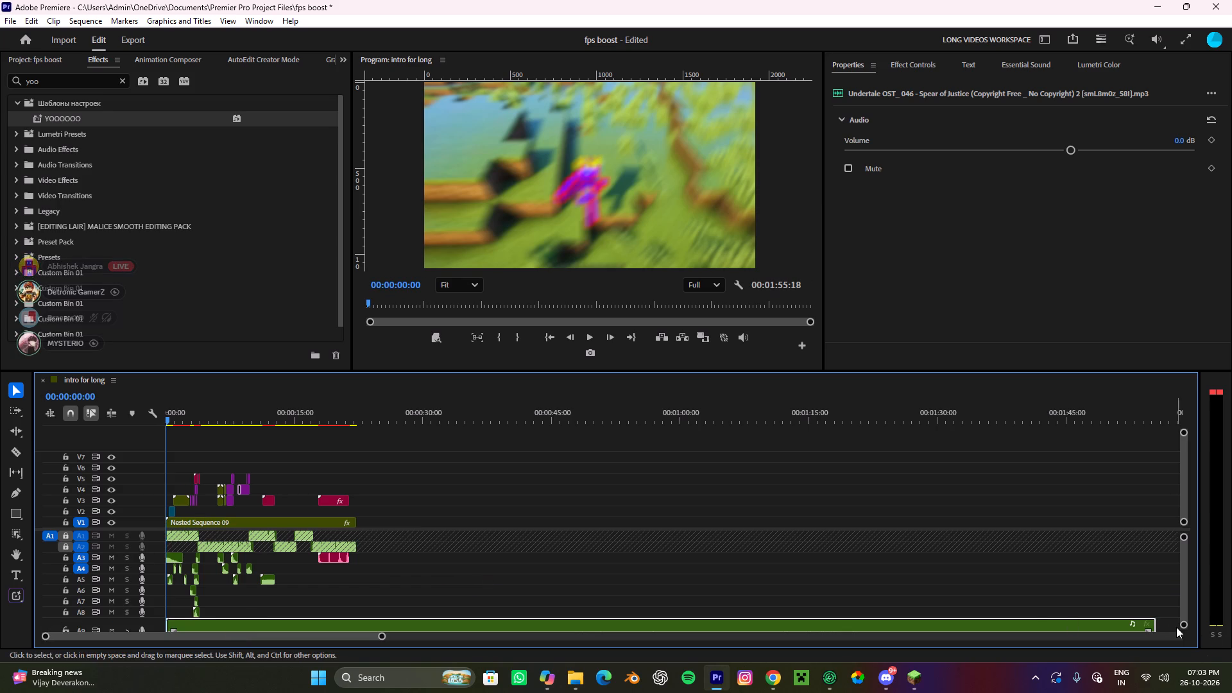
# Split the Spear of Justice music where Nested Sequence 09 ends and remove the excess after the split.
pyautogui.moveTo(1184, 624); pyautogui.dragTo(1177, 669)
pyautogui.keyDown('alt'); pyautogui.scroll(13, 316, 570); pyautogui.keyUp('alt')
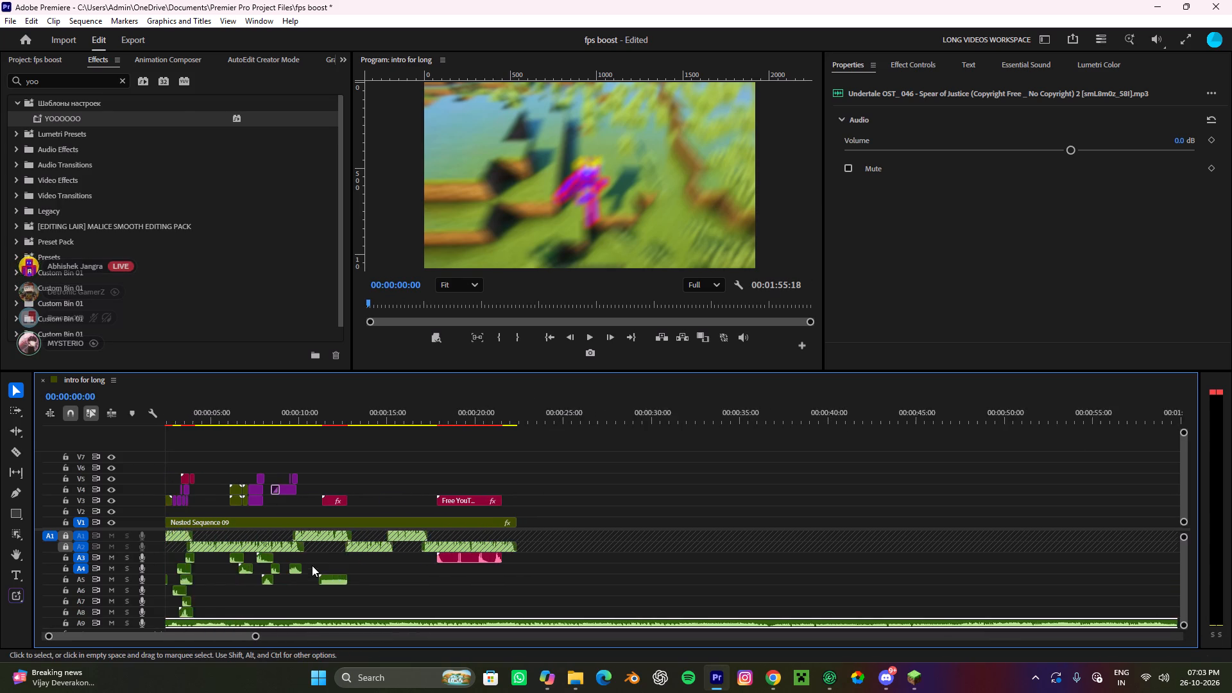
pyautogui.keyDown('alt'); pyautogui.scroll(4, 312, 565); pyautogui.keyUp('alt')
pyautogui.scroll(5, 311, 559)
pyautogui.press('space')
pyautogui.press('c')
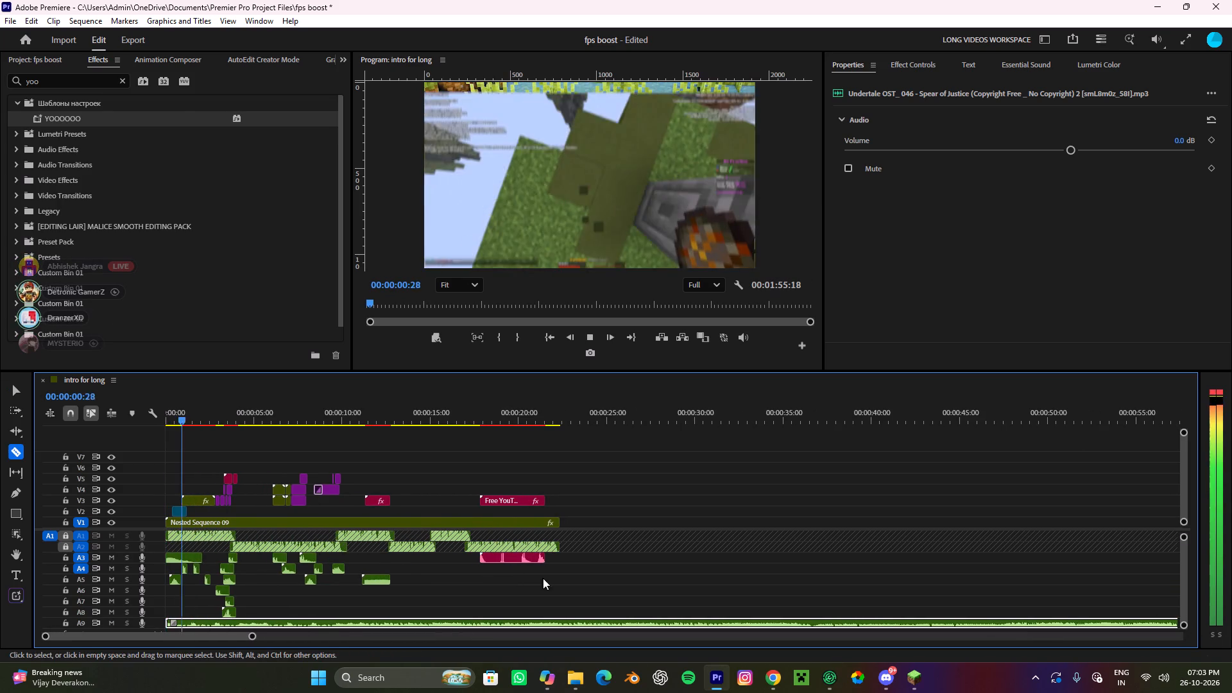
pyautogui.click(559, 622)
pyautogui.press('v')
pyautogui.click(580, 622)
pyautogui.hotkey('ctrl', 'x')
# Stop playback, return to the sequence start and set the program monitor's playback resolution to 1/4.
pyautogui.press('space')
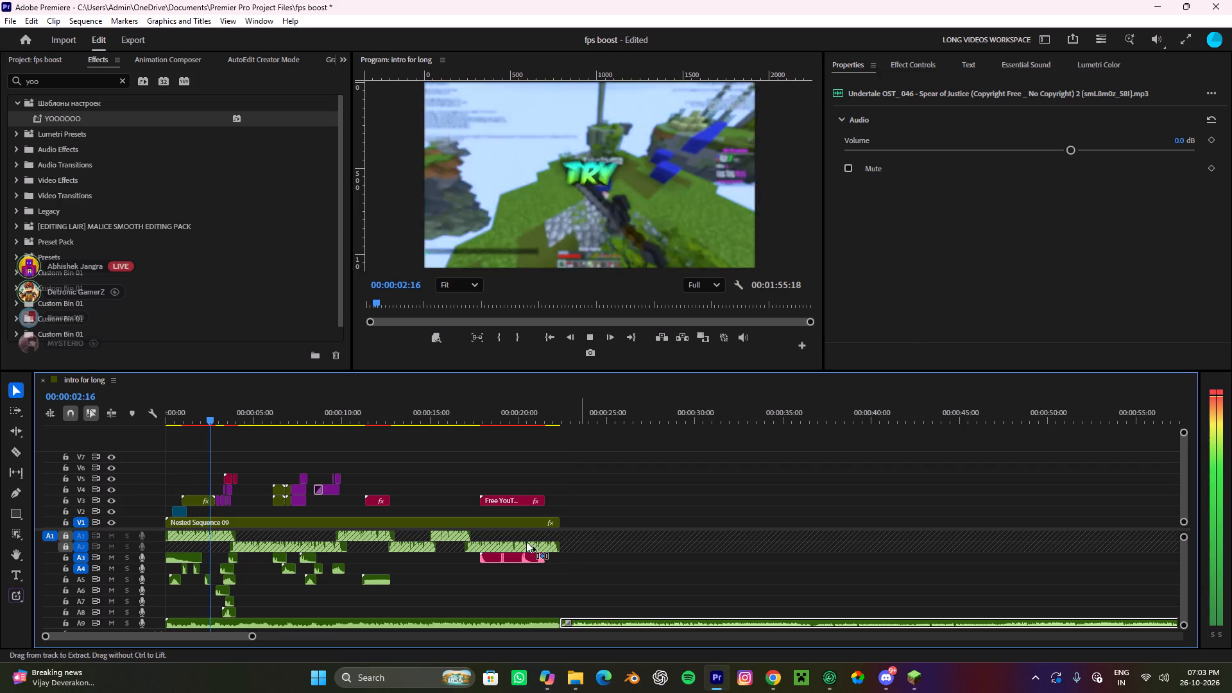
pyautogui.moveTo(195, 404); pyautogui.dragTo(148, 416)
pyautogui.click(698, 282)
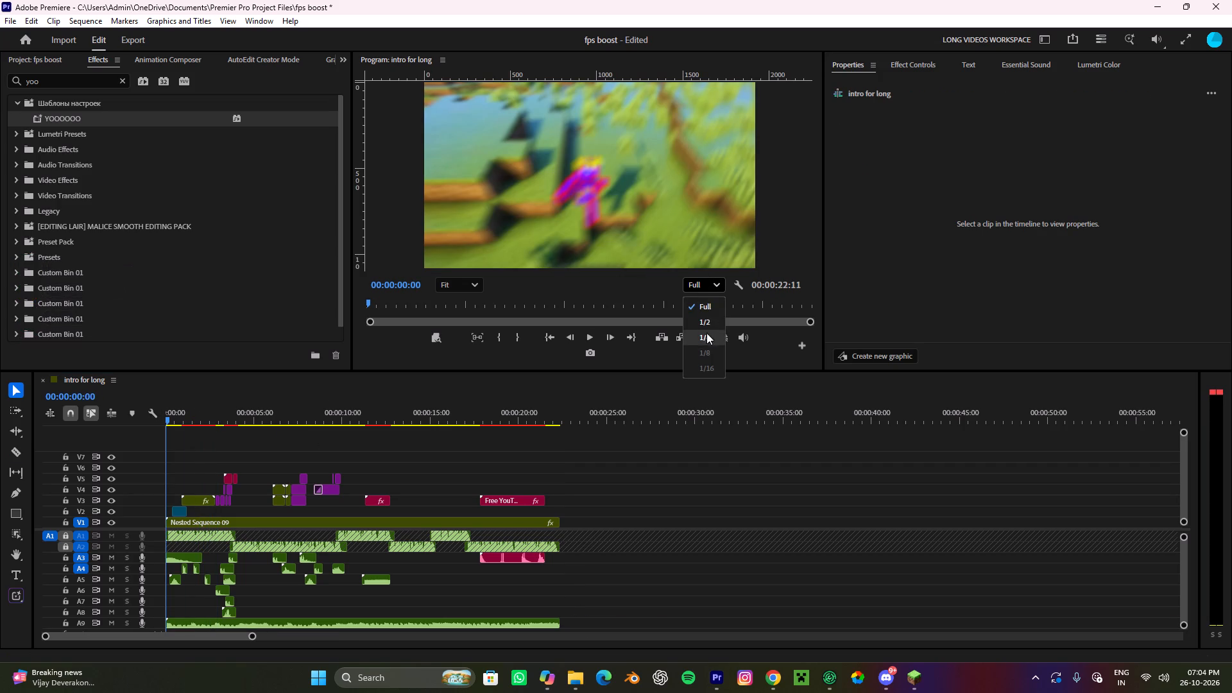
pyautogui.click(704, 341)
pyautogui.click(788, 506)
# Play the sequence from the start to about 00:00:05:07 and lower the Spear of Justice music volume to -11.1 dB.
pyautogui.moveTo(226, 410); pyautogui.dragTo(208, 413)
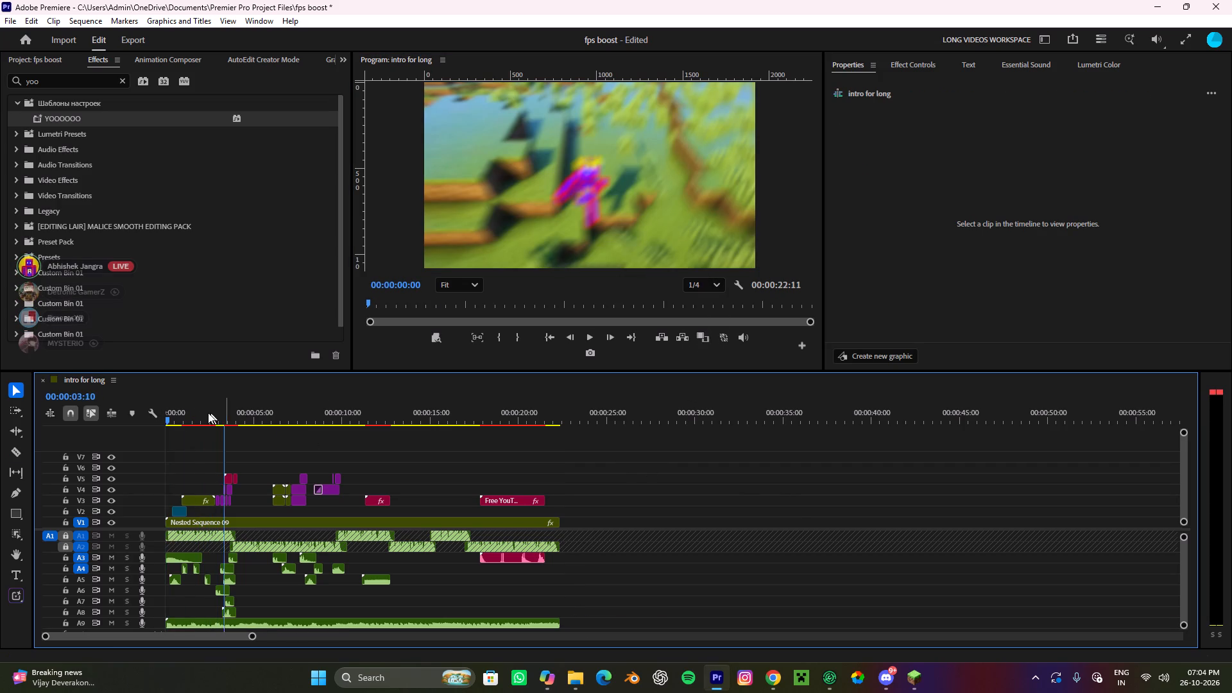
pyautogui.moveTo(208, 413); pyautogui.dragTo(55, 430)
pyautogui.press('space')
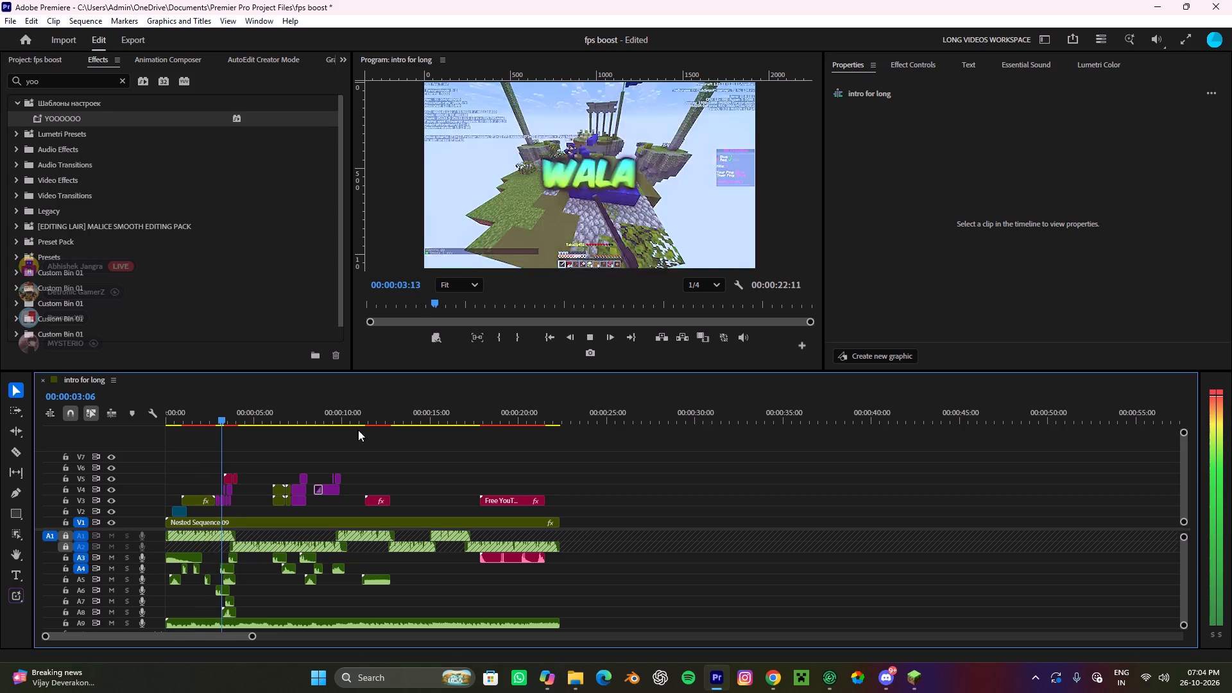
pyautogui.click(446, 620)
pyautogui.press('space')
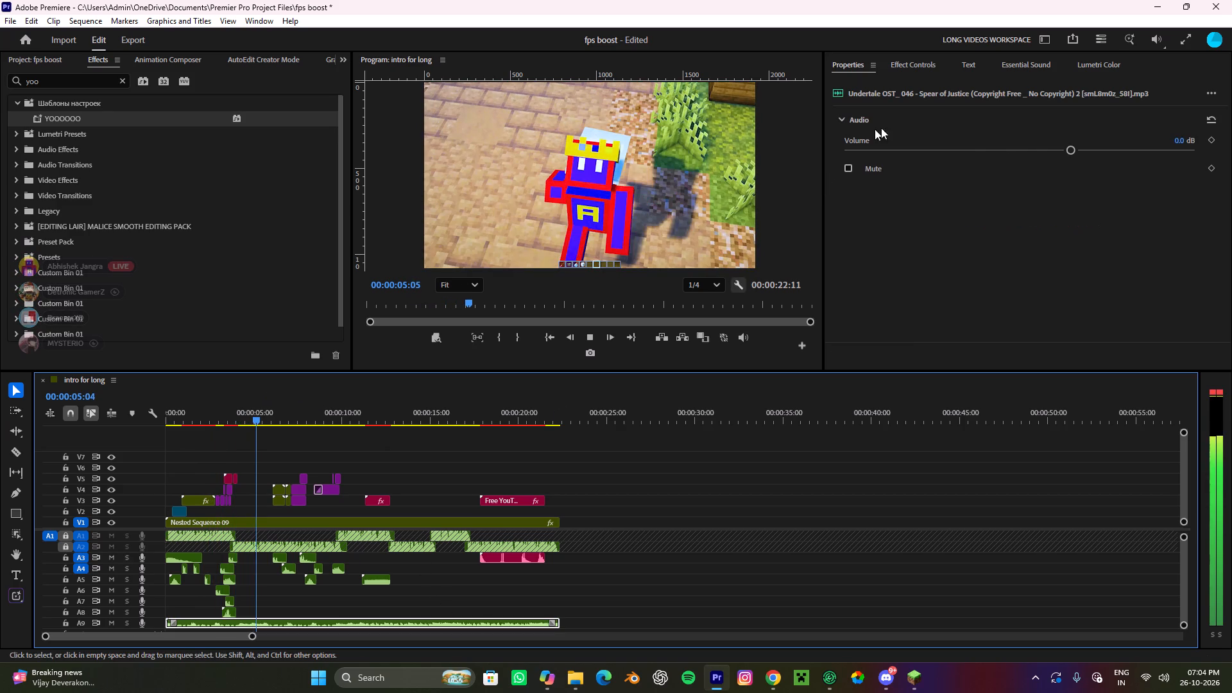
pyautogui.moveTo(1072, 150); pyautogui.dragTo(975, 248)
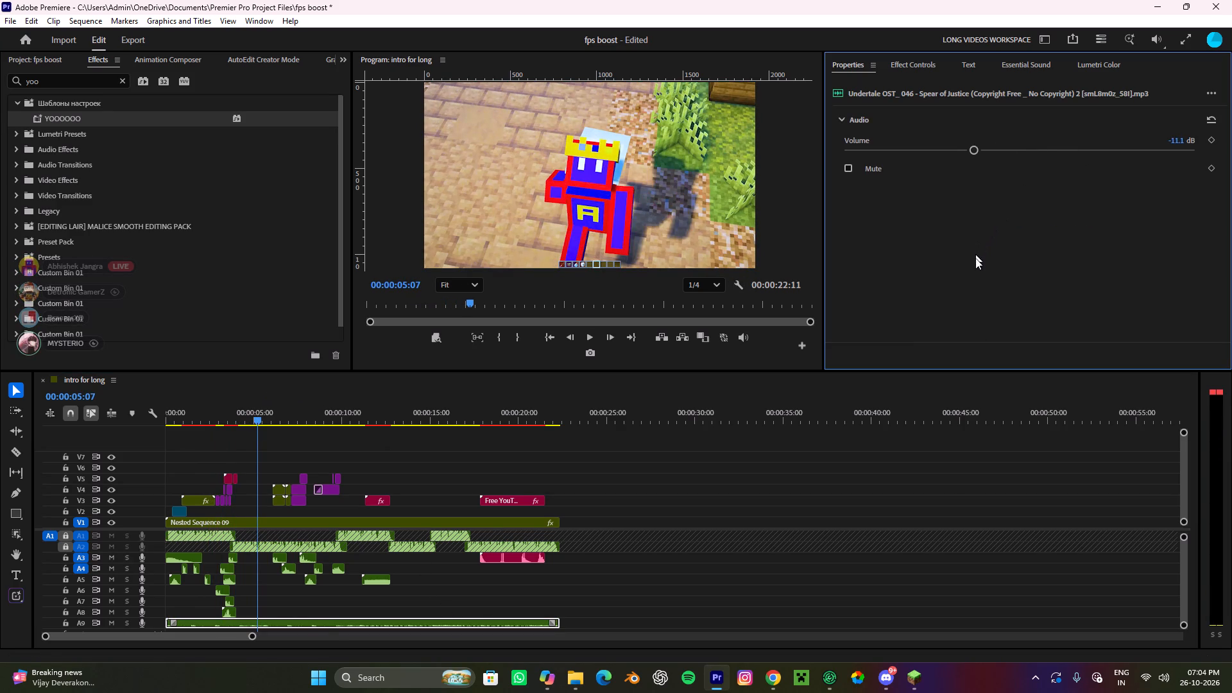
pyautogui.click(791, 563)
# Select the subscribe graphic and the other graphic clips on V3 and V5, and render the sequence's video previews.
pyautogui.moveTo(272, 407); pyautogui.dragTo(18, 429)
pyautogui.keyDown('alt'); pyautogui.scroll(3, 360, 553); pyautogui.keyUp('alt')
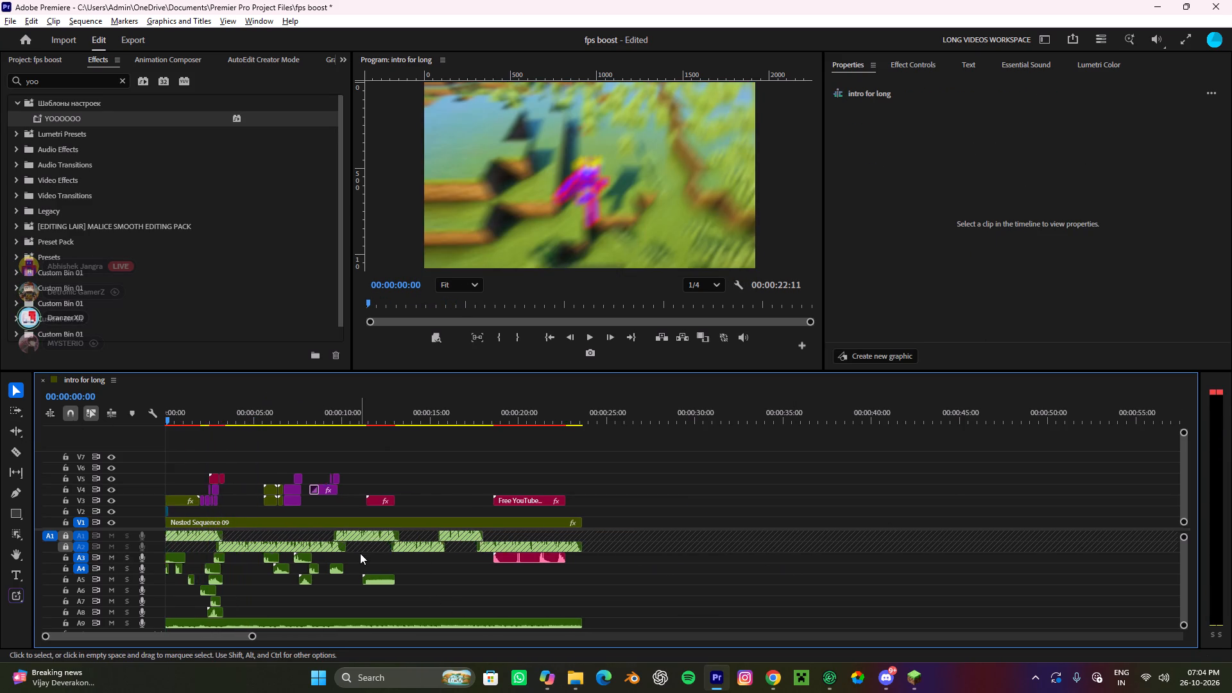
pyautogui.keyDown('alt'); pyautogui.scroll(8, 360, 553); pyautogui.keyUp('alt')
pyautogui.keyDown('alt'); pyautogui.scroll(-10, 459, 547); pyautogui.keyUp('alt')
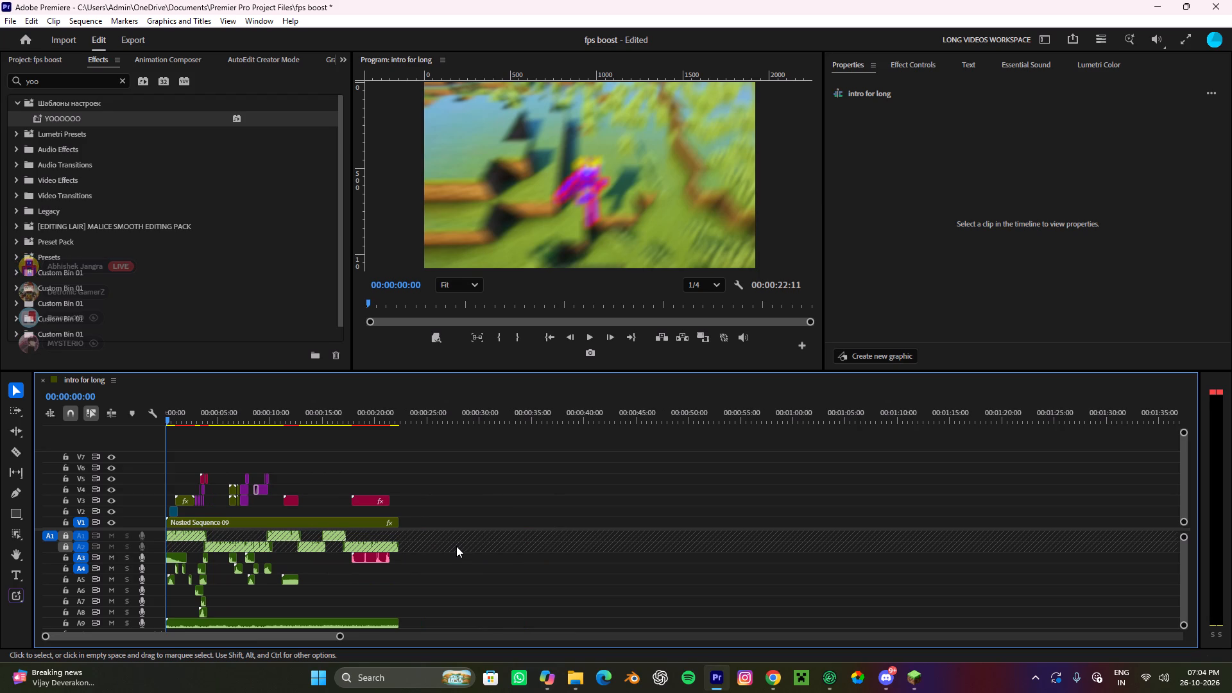
pyautogui.keyDown('alt'); pyautogui.scroll(16, 391, 474); pyautogui.keyUp('alt')
pyautogui.click(532, 503)
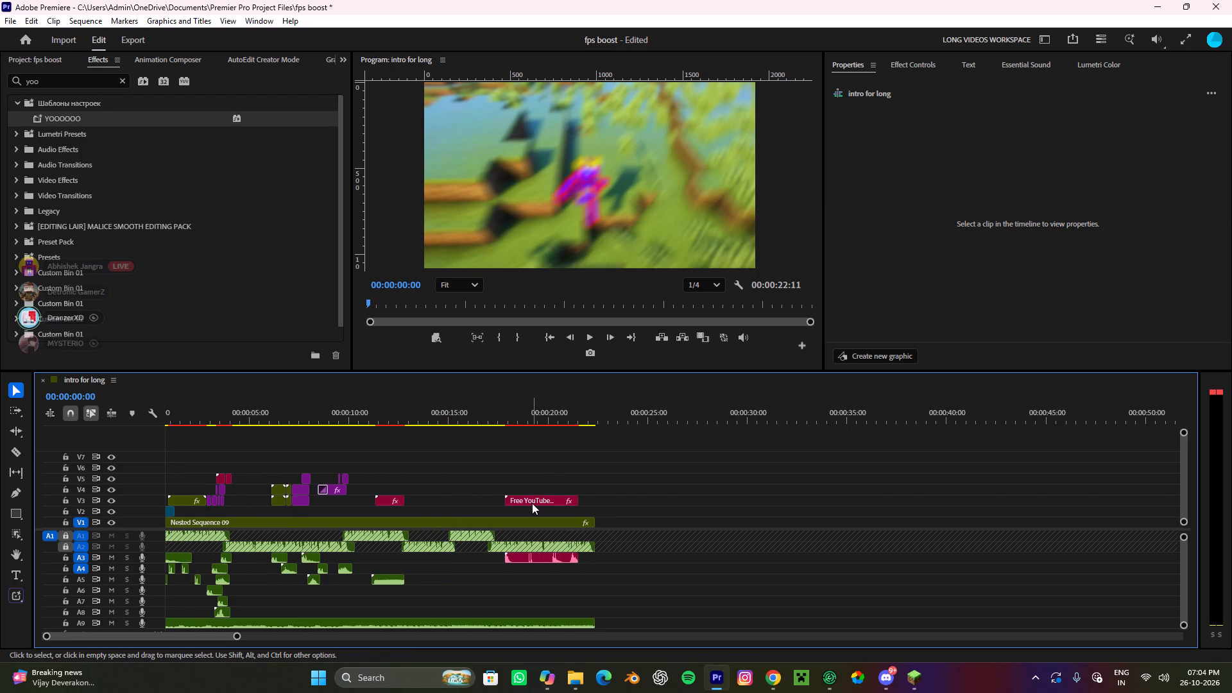
pyautogui.keyDown('shift'); pyautogui.scroll(11, 375, 470); pyautogui.keyUp('shift')
pyautogui.keyDown('shift'); pyautogui.click(400, 500); pyautogui.keyUp('shift')
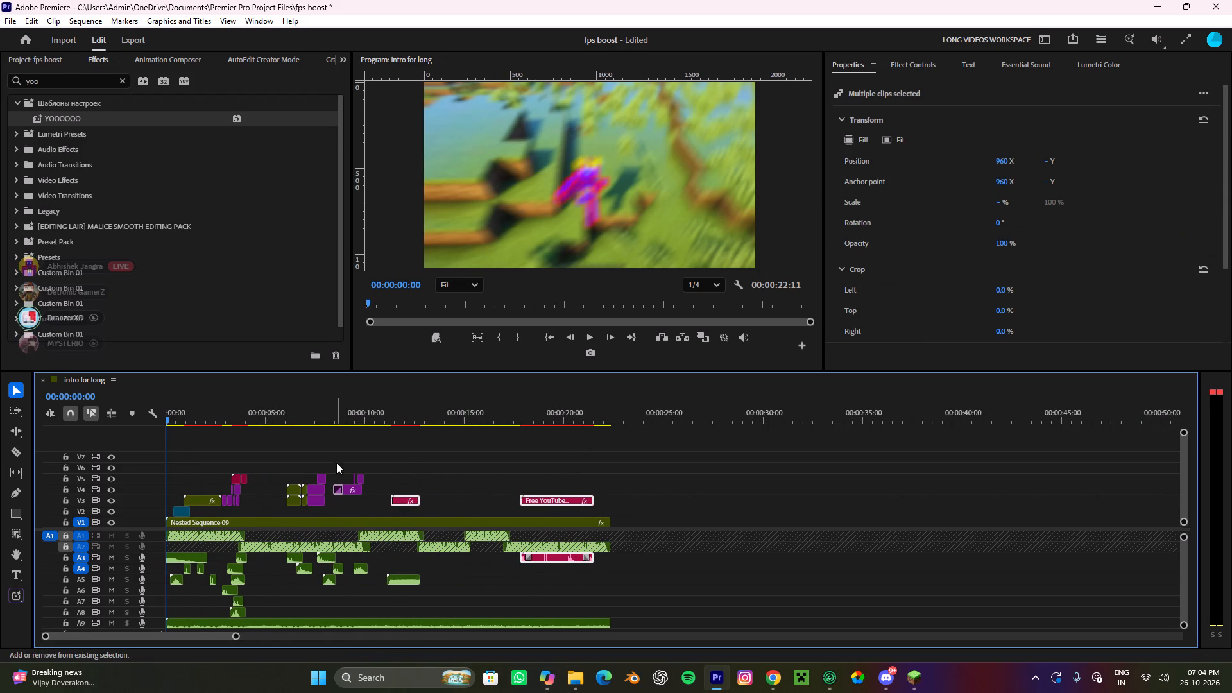
pyautogui.keyDown('shift'); pyautogui.moveTo(255, 459); pyautogui.dragTo(208, 481); pyautogui.keyUp('shift')
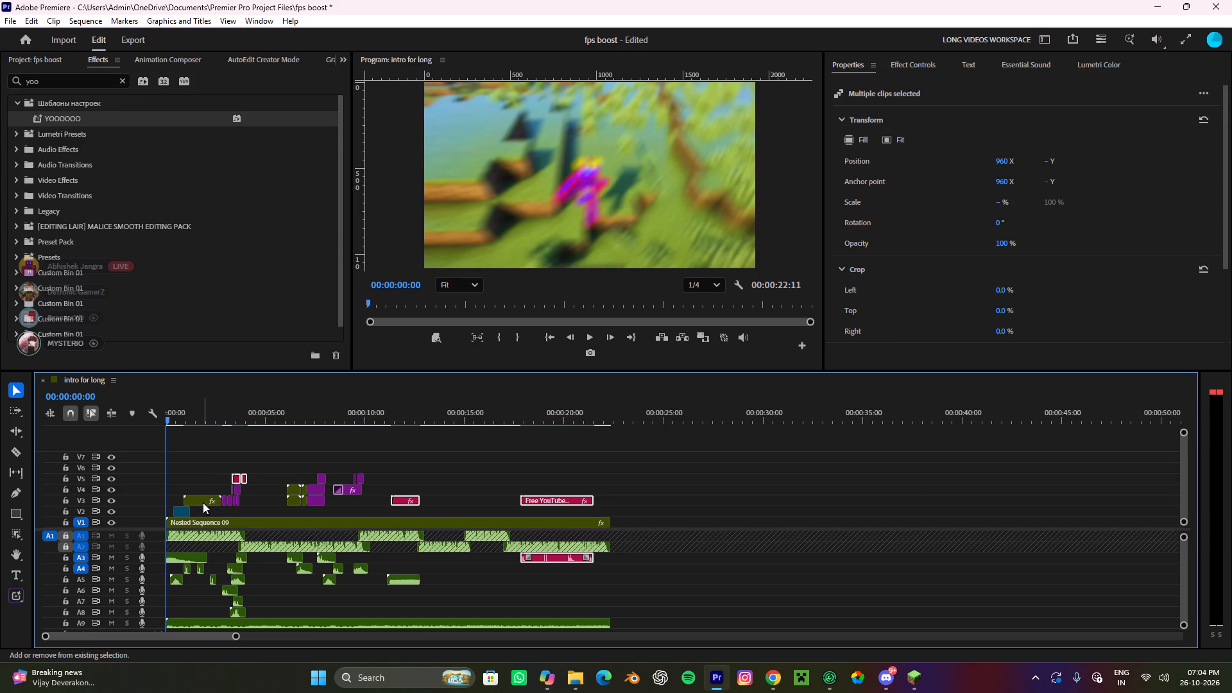
pyautogui.keyDown('shift'); pyautogui.click(196, 502); pyautogui.keyUp('shift')
pyautogui.press('Return')
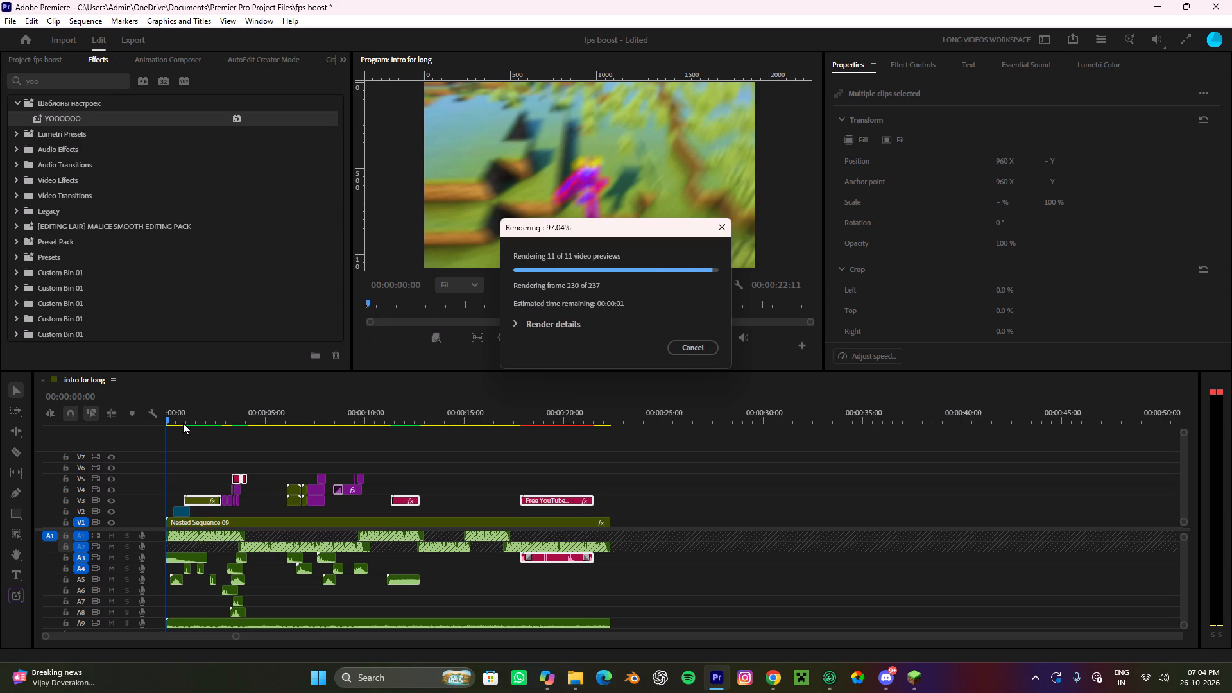
# Replay the sequence from the start to about 00:00:04:04 and set the Spear of Justice music volume to -3.0 dB.
pyautogui.click(354, 428)
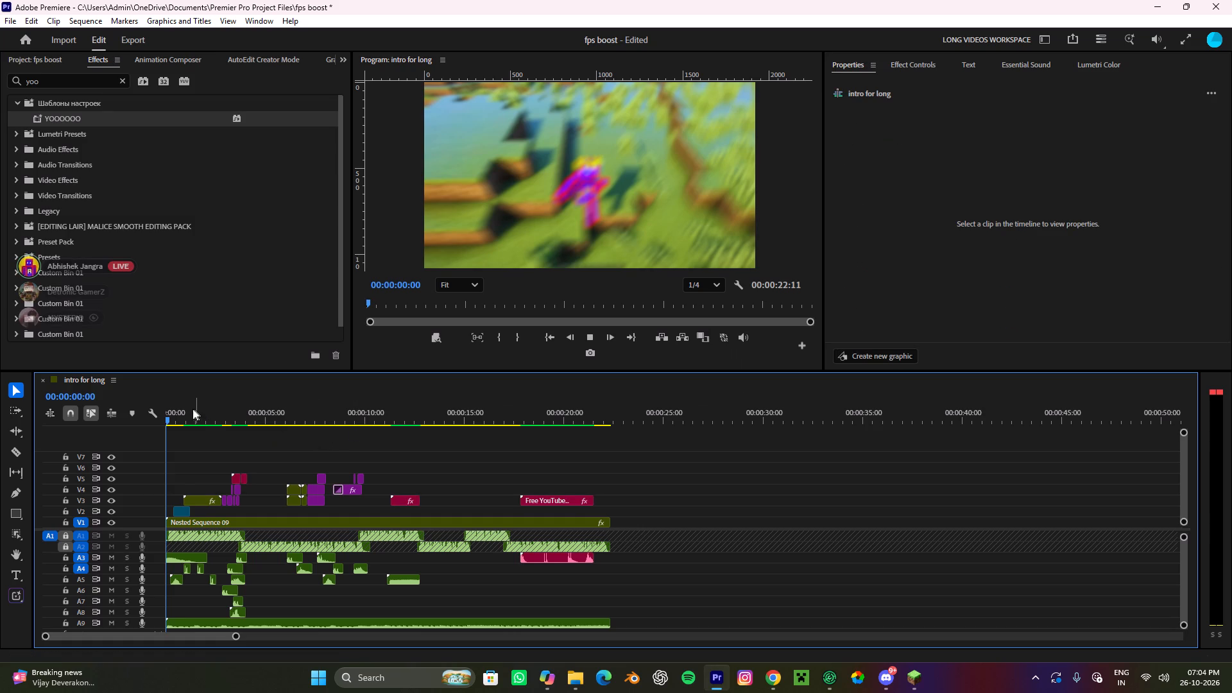
pyautogui.moveTo(185, 408); pyautogui.dragTo(136, 422)
pyautogui.press('space')
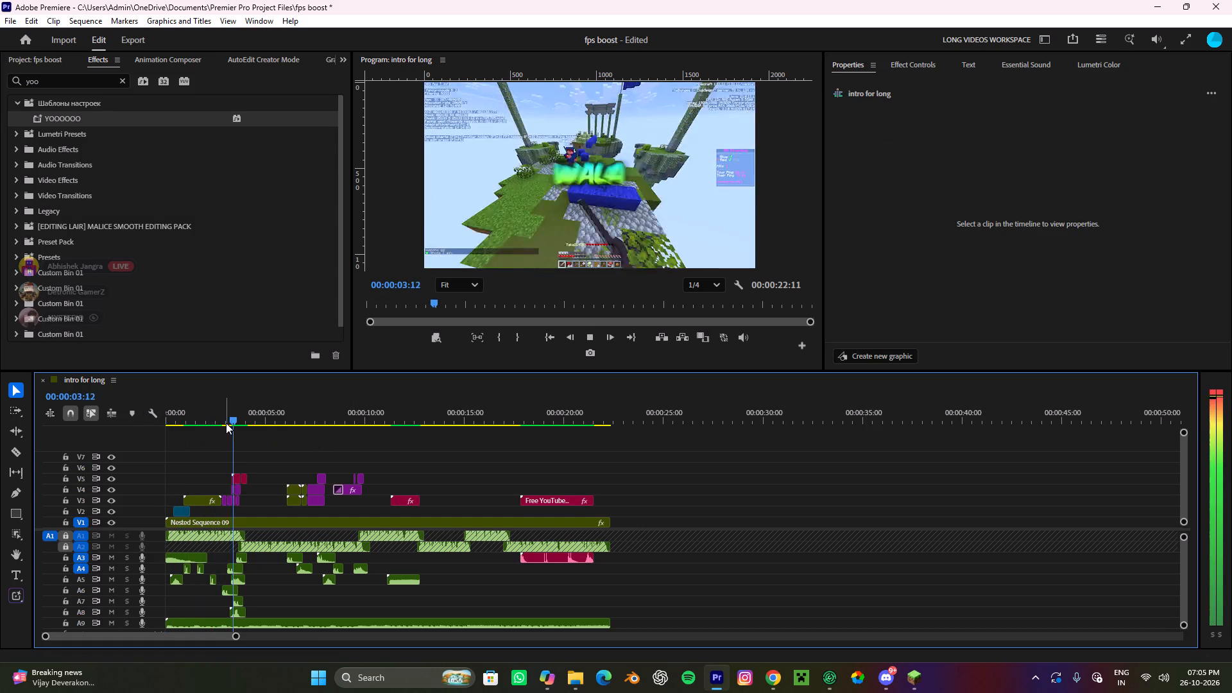
pyautogui.press('space')
pyautogui.click(466, 624)
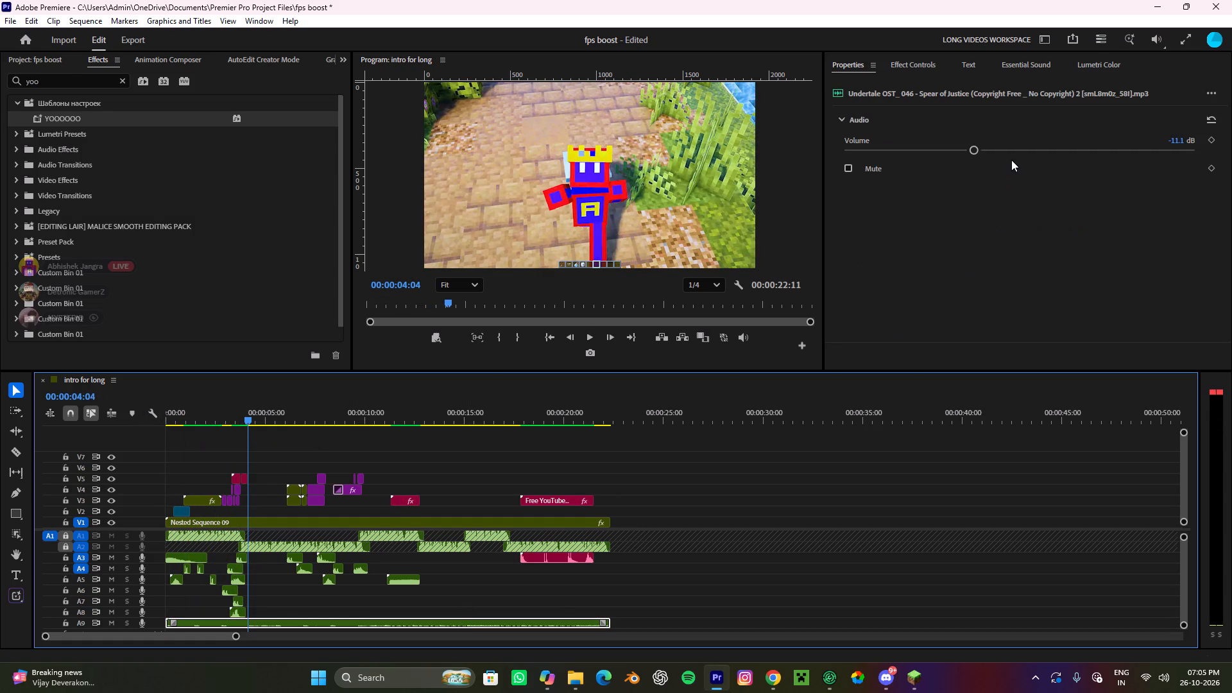
pyautogui.click(1011, 157)
pyautogui.click(1011, 148)
pyautogui.click(1022, 146)
pyautogui.click(1028, 144)
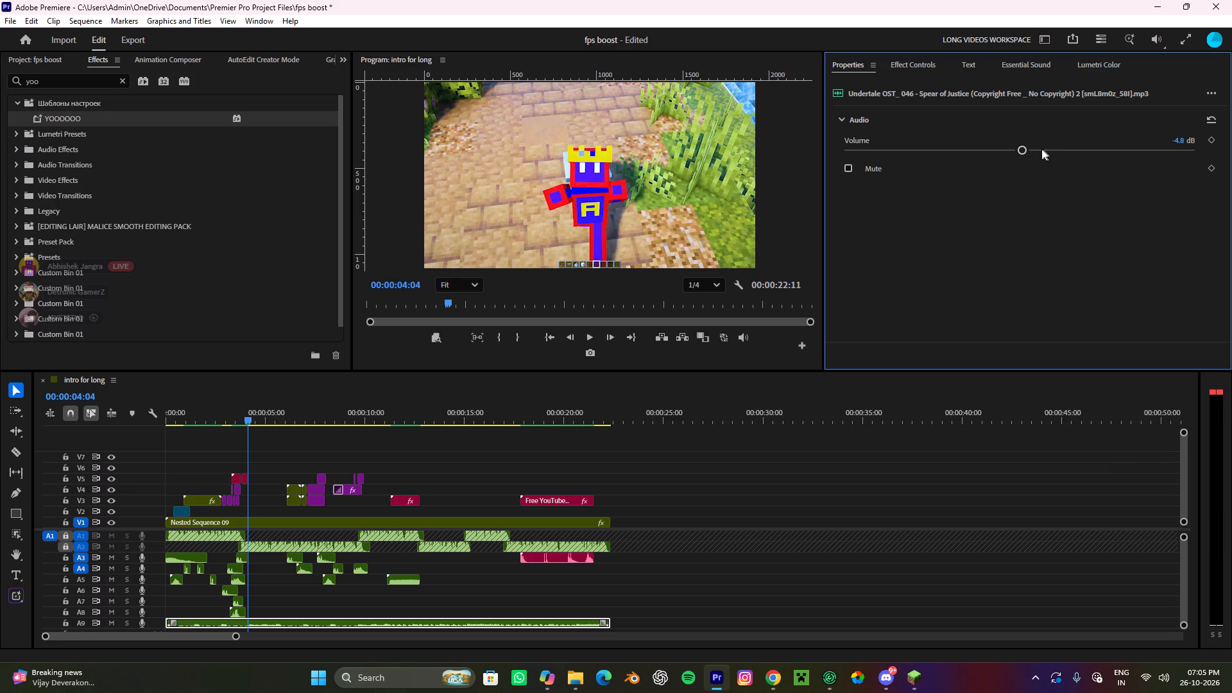
pyautogui.click(1039, 149)
# Play on to about 00:00:13, and cut out the number graphic on V3 near 00:00:11:16 with its 'data counting 01' sound on A5.
pyautogui.press('space')
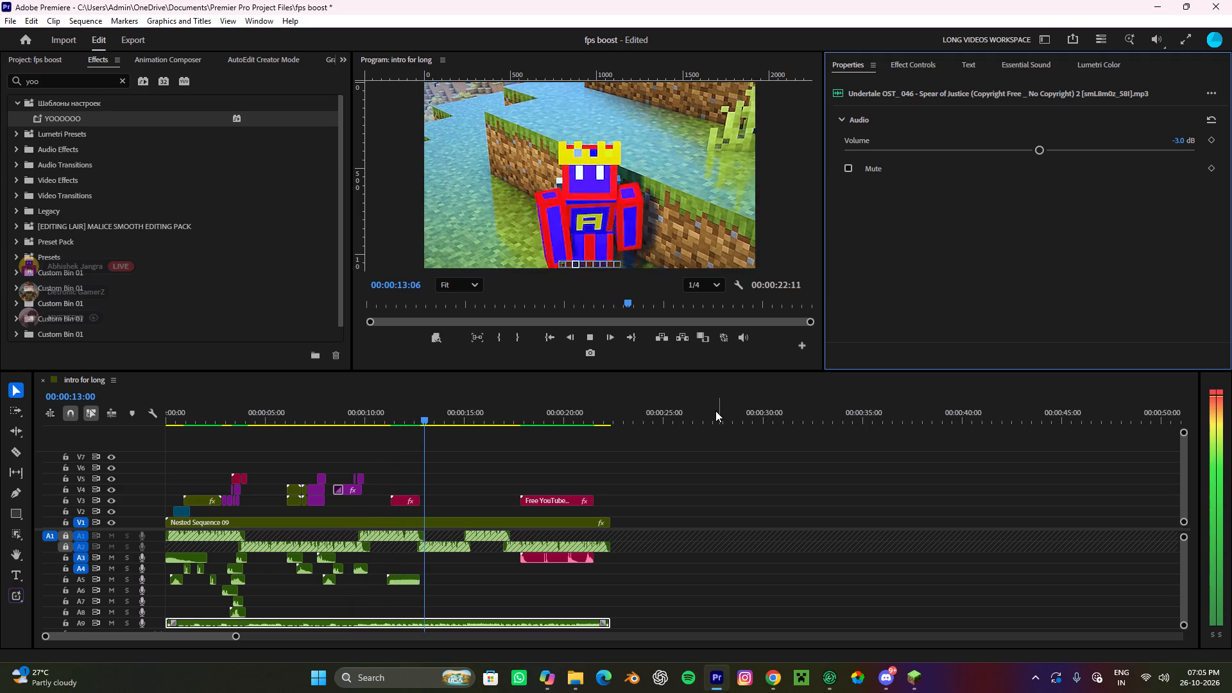
pyautogui.press('space')
pyautogui.moveTo(445, 487); pyautogui.dragTo(396, 498)
pyautogui.moveTo(432, 480); pyautogui.dragTo(397, 501)
pyautogui.moveTo(452, 594); pyautogui.dragTo(397, 582)
pyautogui.click(450, 579)
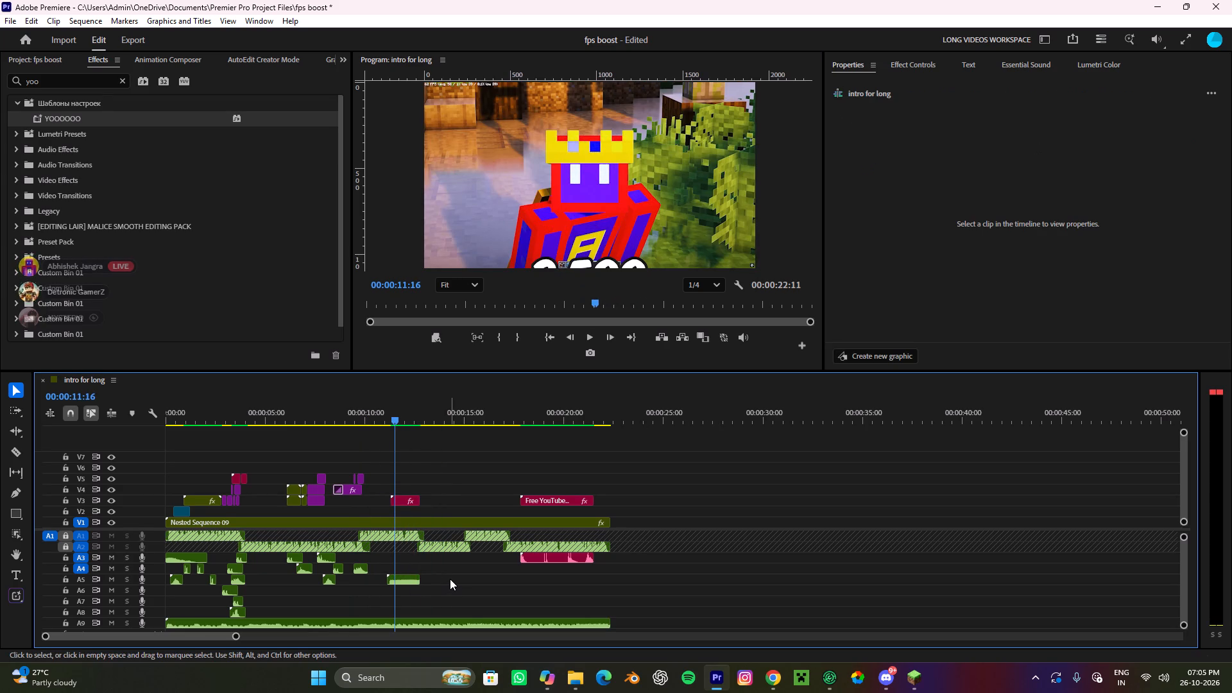
pyautogui.moveTo(450, 583); pyautogui.dragTo(403, 576)
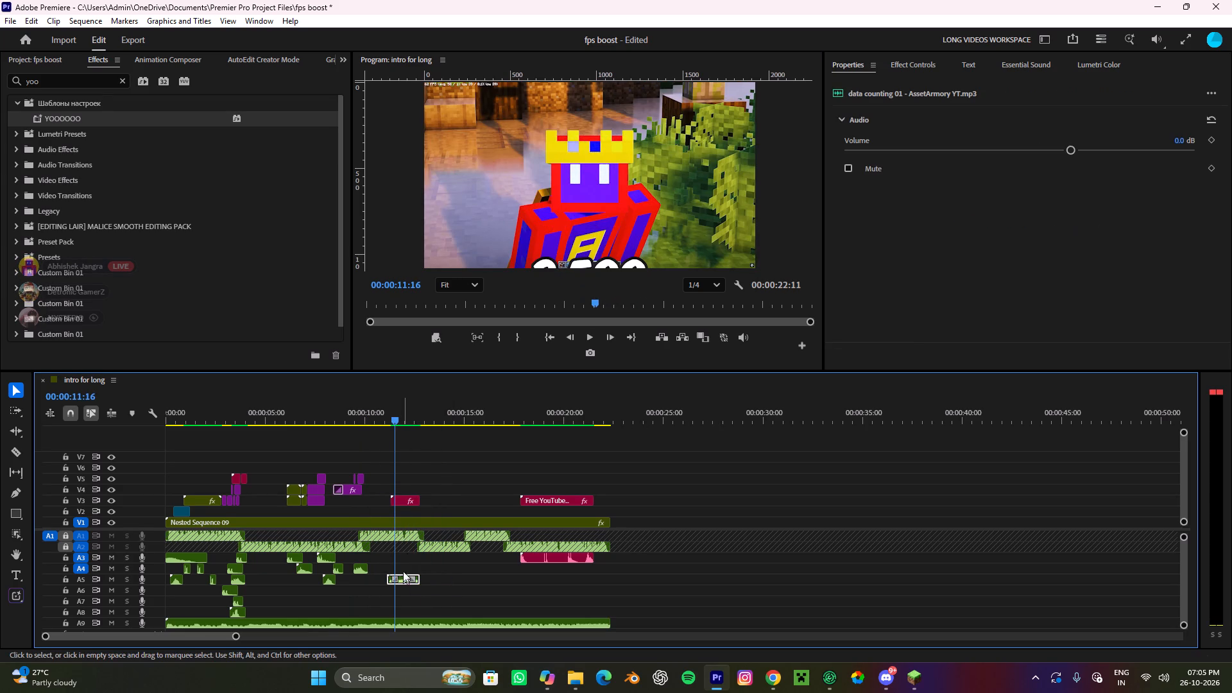
pyautogui.keyDown('shift'); pyautogui.moveTo(440, 470); pyautogui.dragTo(407, 502); pyautogui.keyUp('shift')
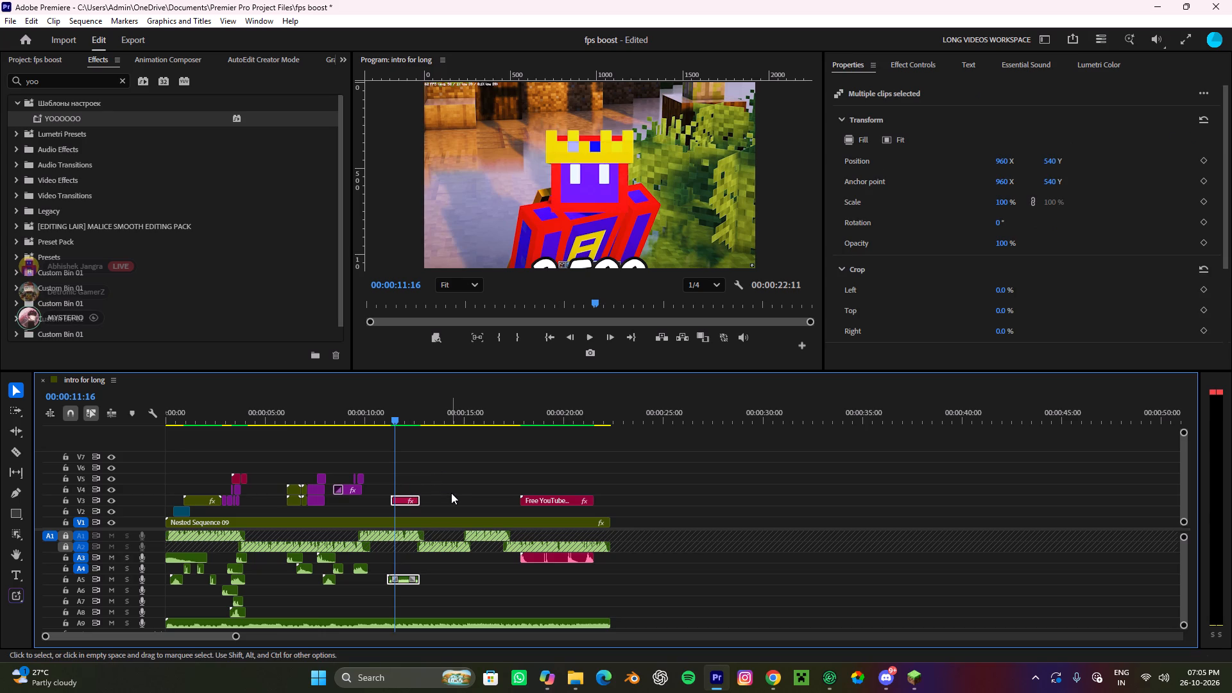
pyautogui.hotkey('ctrl', 'x')
pyautogui.click(431, 460)
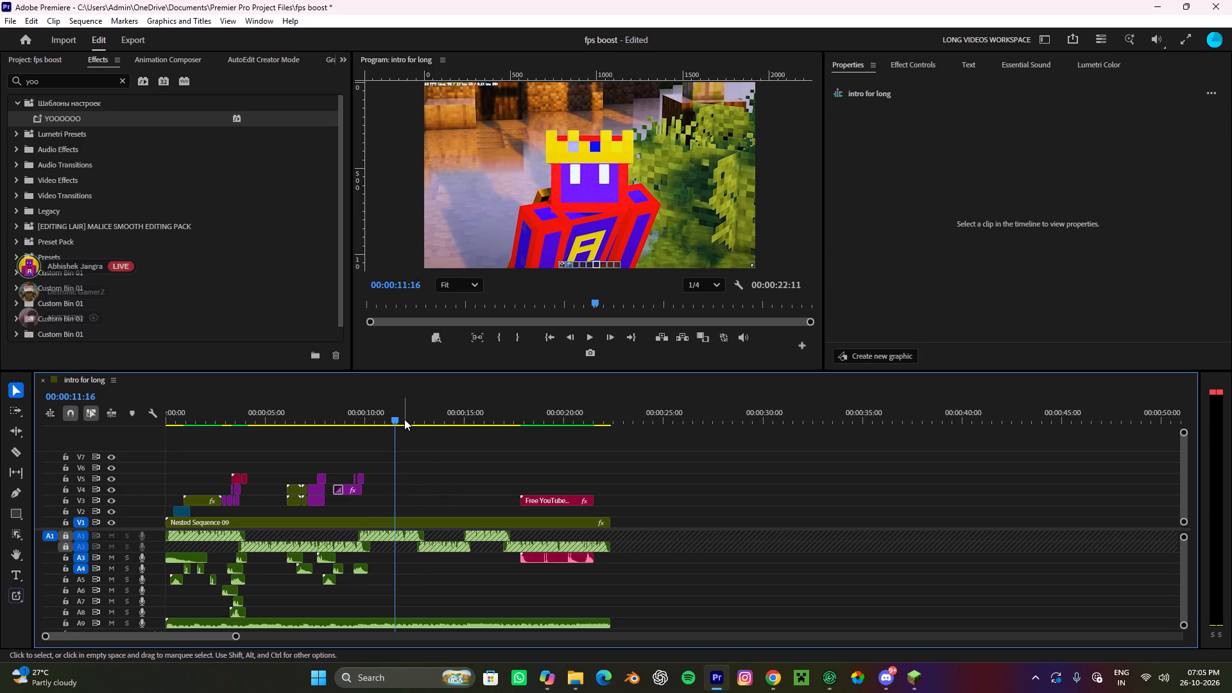
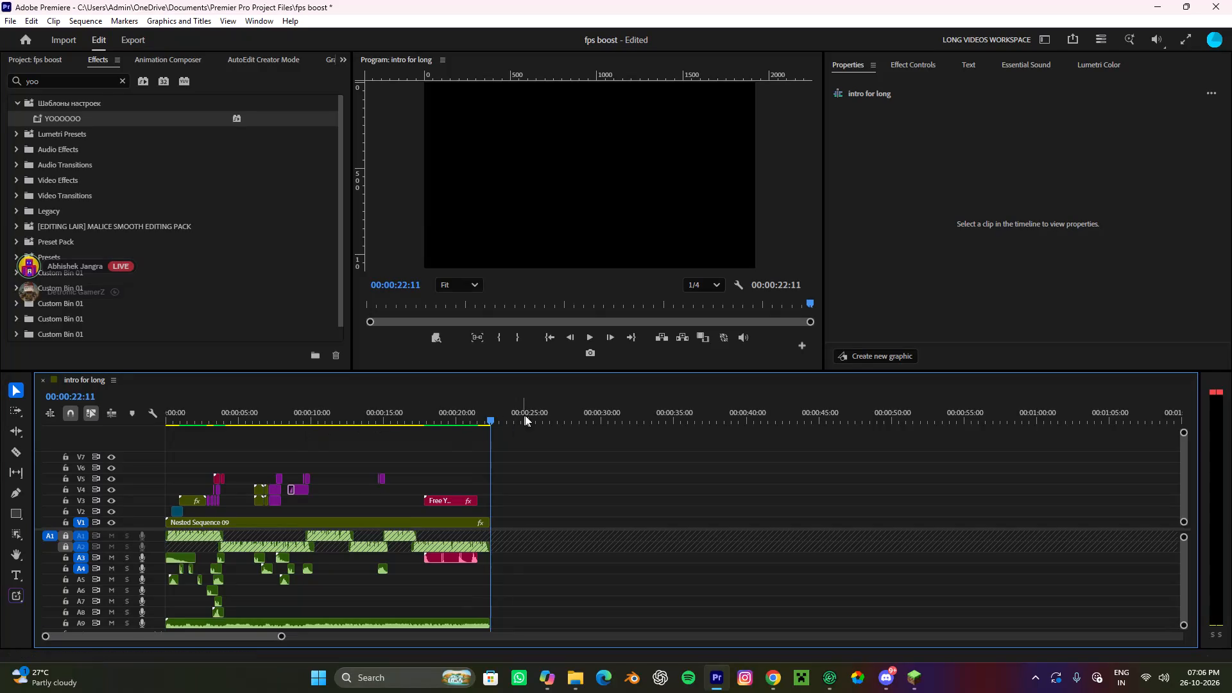
# Review the sequence in full-screen playback from the start to about 00:00:20:05.
pyautogui.moveTo(513, 416); pyautogui.dragTo(198, 466)
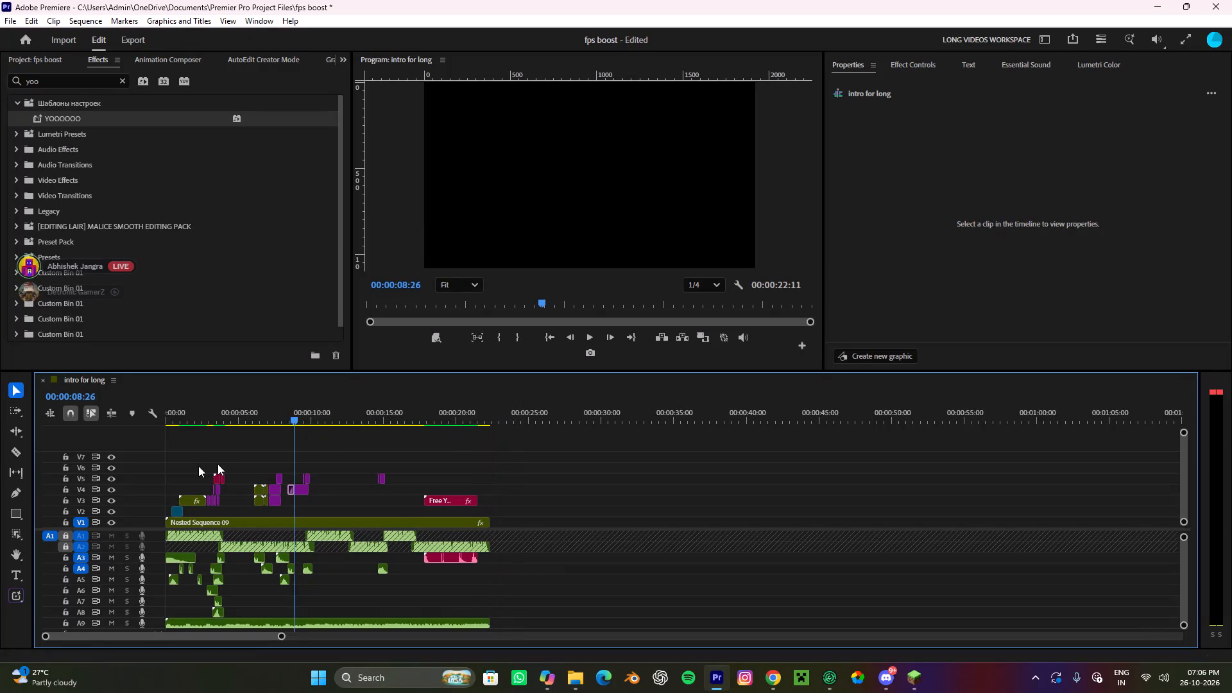
pyautogui.moveTo(198, 466); pyautogui.dragTo(0, 486)
pyautogui.press('space')
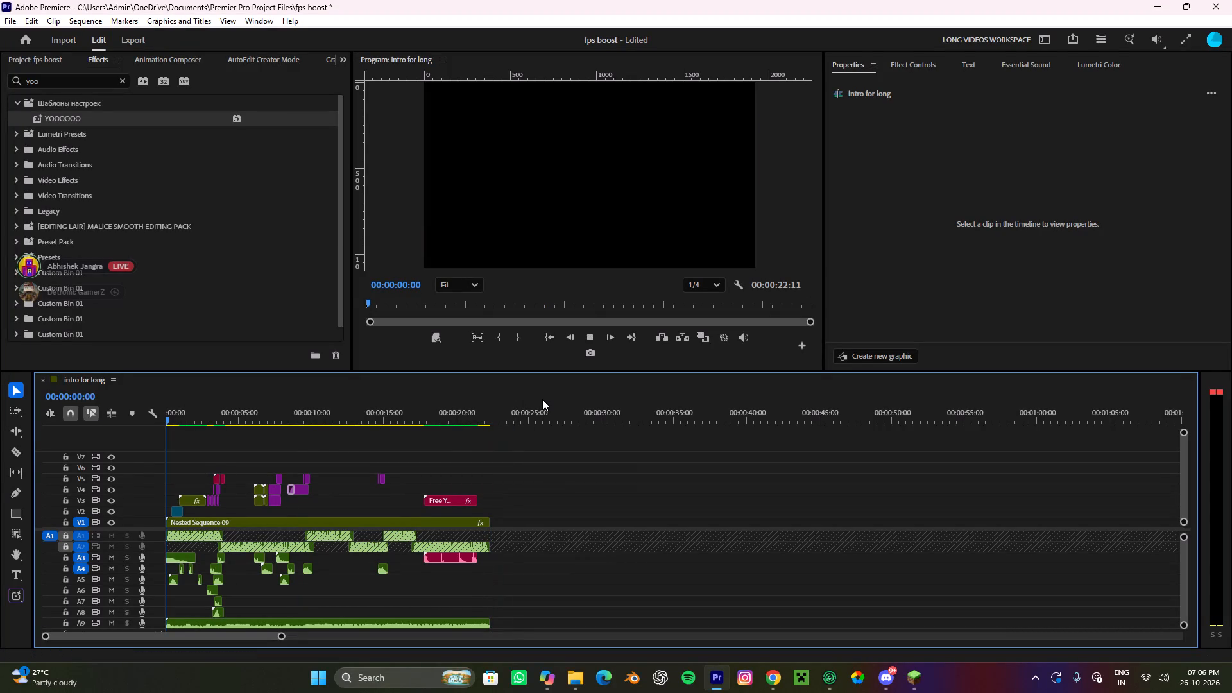
pyautogui.press('space')
pyautogui.click(1195, 35)
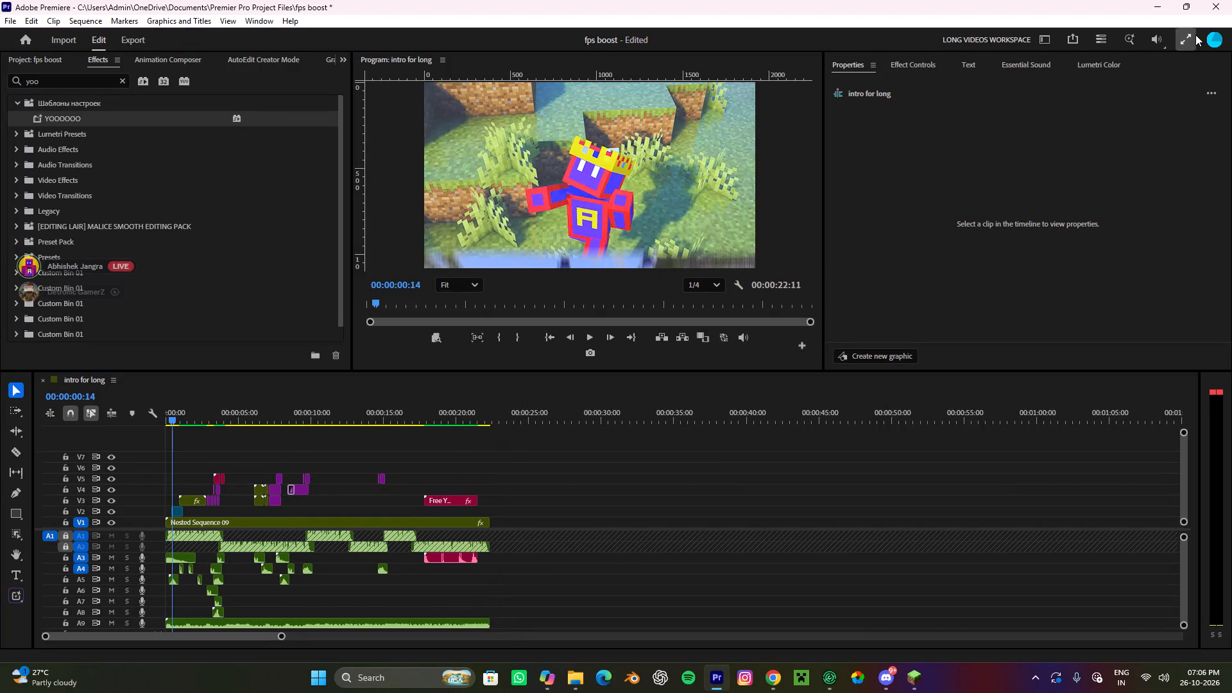
pyautogui.press('space')
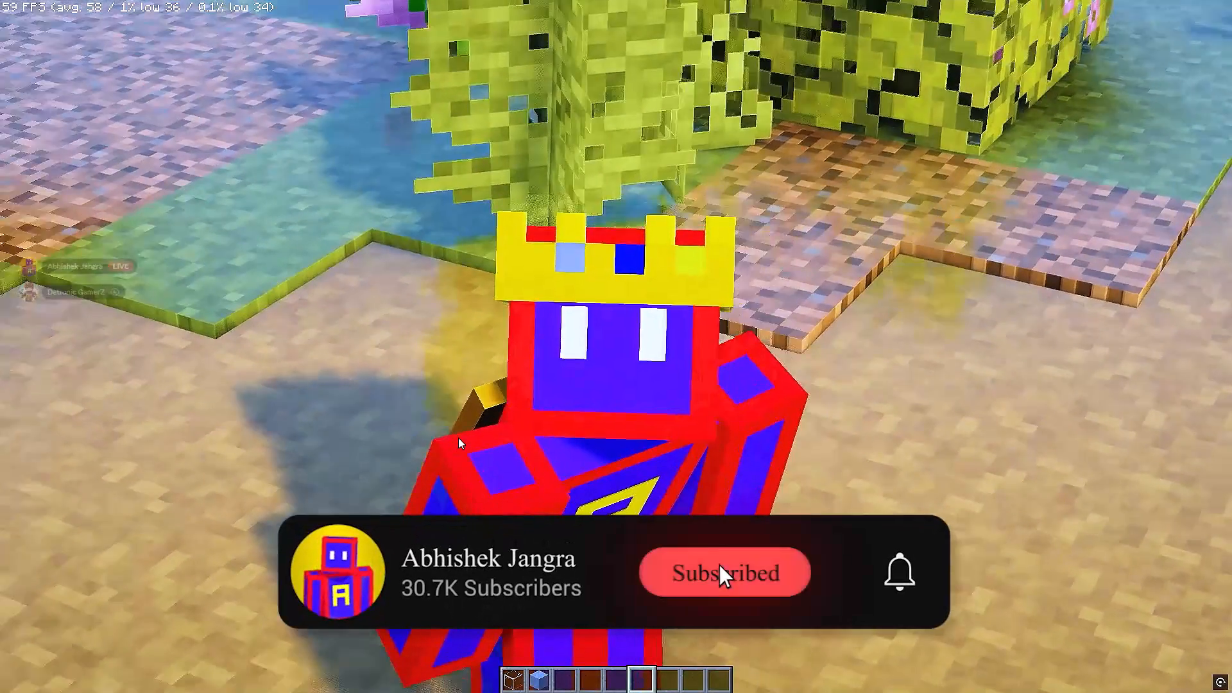
pyautogui.press('space')
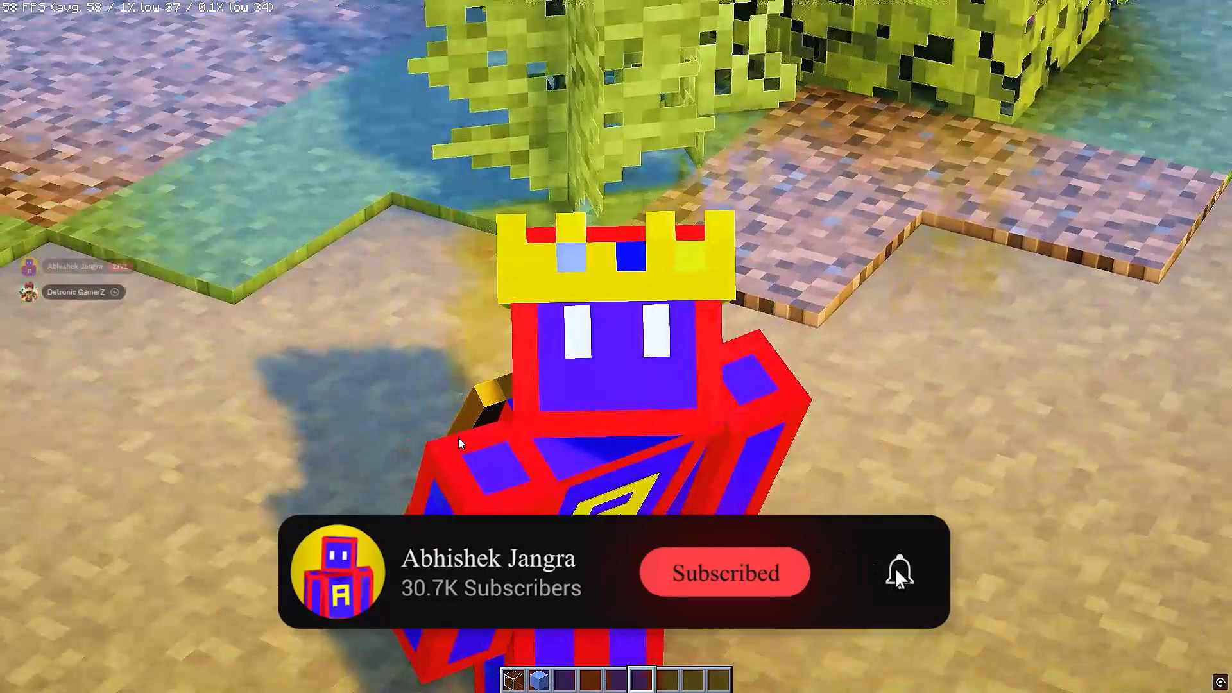
pyautogui.press('Escape')
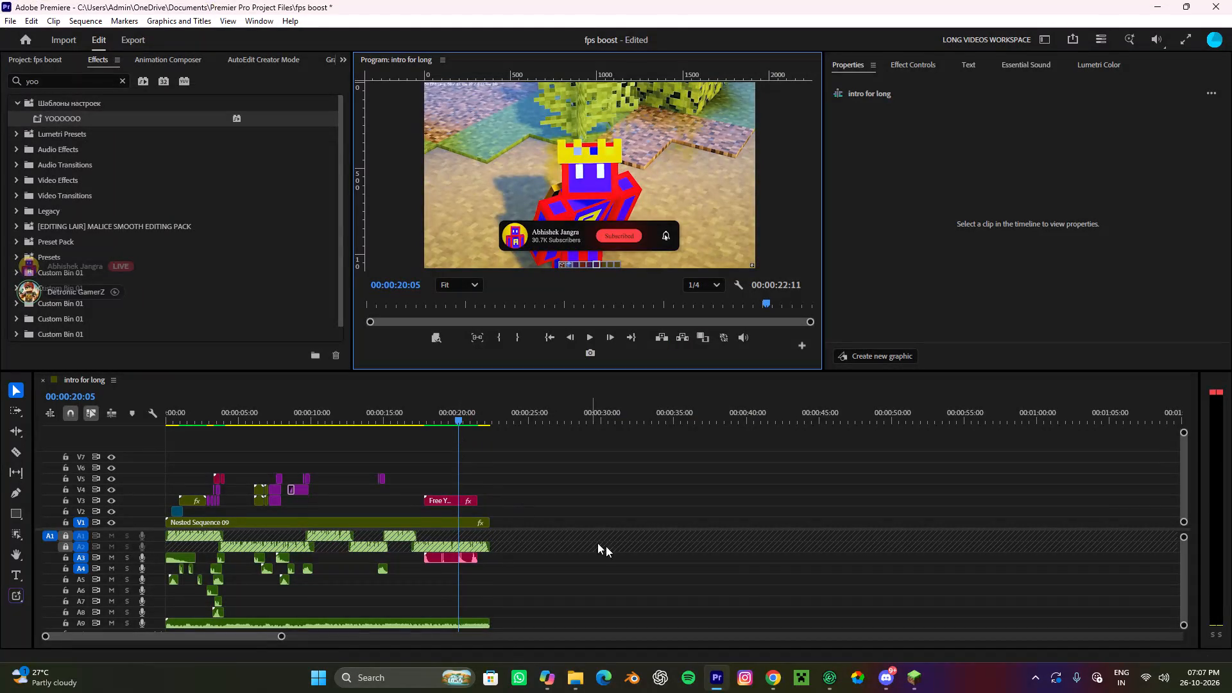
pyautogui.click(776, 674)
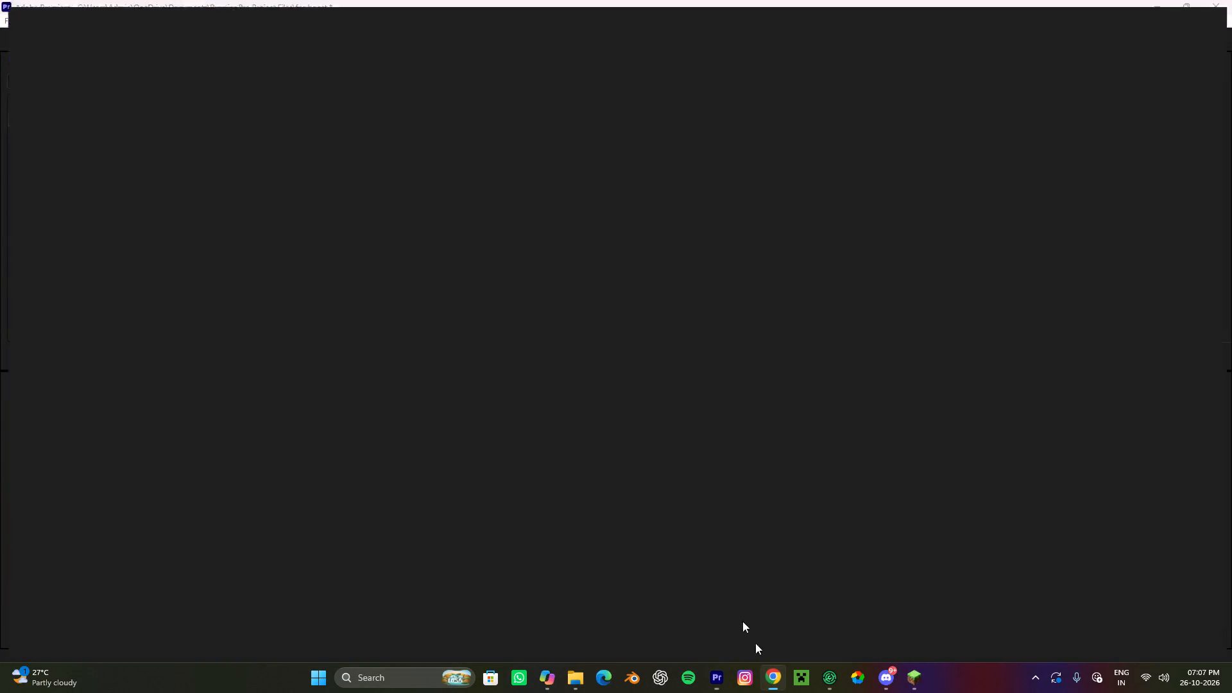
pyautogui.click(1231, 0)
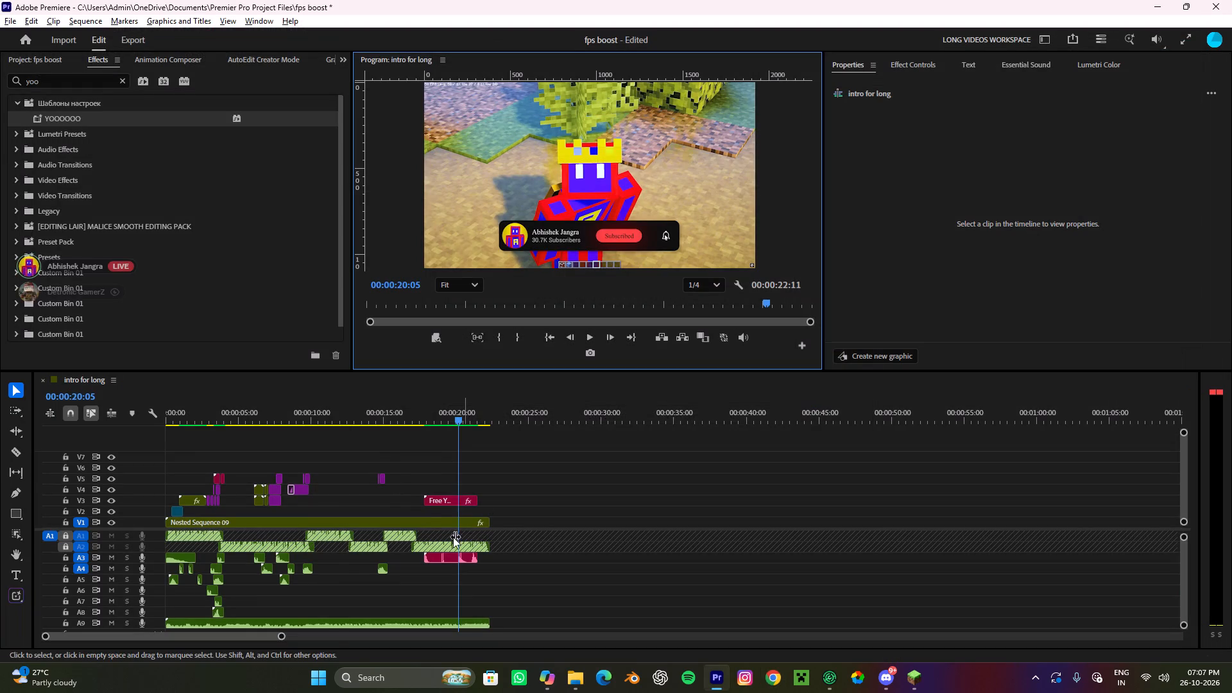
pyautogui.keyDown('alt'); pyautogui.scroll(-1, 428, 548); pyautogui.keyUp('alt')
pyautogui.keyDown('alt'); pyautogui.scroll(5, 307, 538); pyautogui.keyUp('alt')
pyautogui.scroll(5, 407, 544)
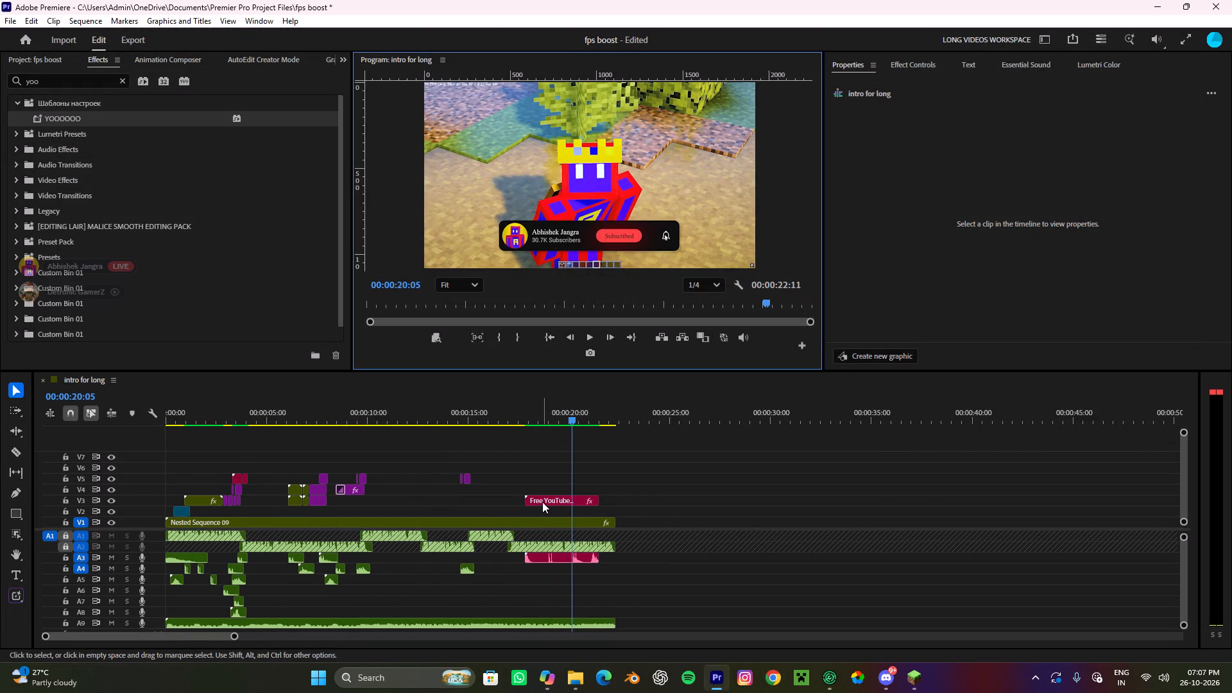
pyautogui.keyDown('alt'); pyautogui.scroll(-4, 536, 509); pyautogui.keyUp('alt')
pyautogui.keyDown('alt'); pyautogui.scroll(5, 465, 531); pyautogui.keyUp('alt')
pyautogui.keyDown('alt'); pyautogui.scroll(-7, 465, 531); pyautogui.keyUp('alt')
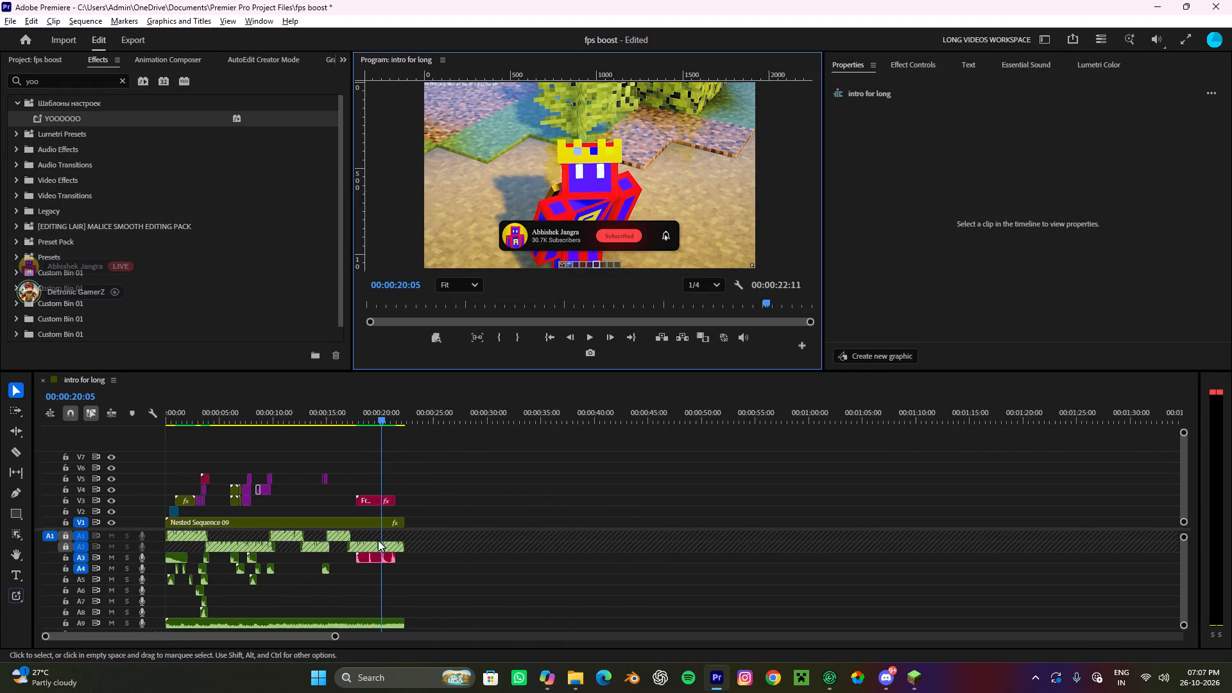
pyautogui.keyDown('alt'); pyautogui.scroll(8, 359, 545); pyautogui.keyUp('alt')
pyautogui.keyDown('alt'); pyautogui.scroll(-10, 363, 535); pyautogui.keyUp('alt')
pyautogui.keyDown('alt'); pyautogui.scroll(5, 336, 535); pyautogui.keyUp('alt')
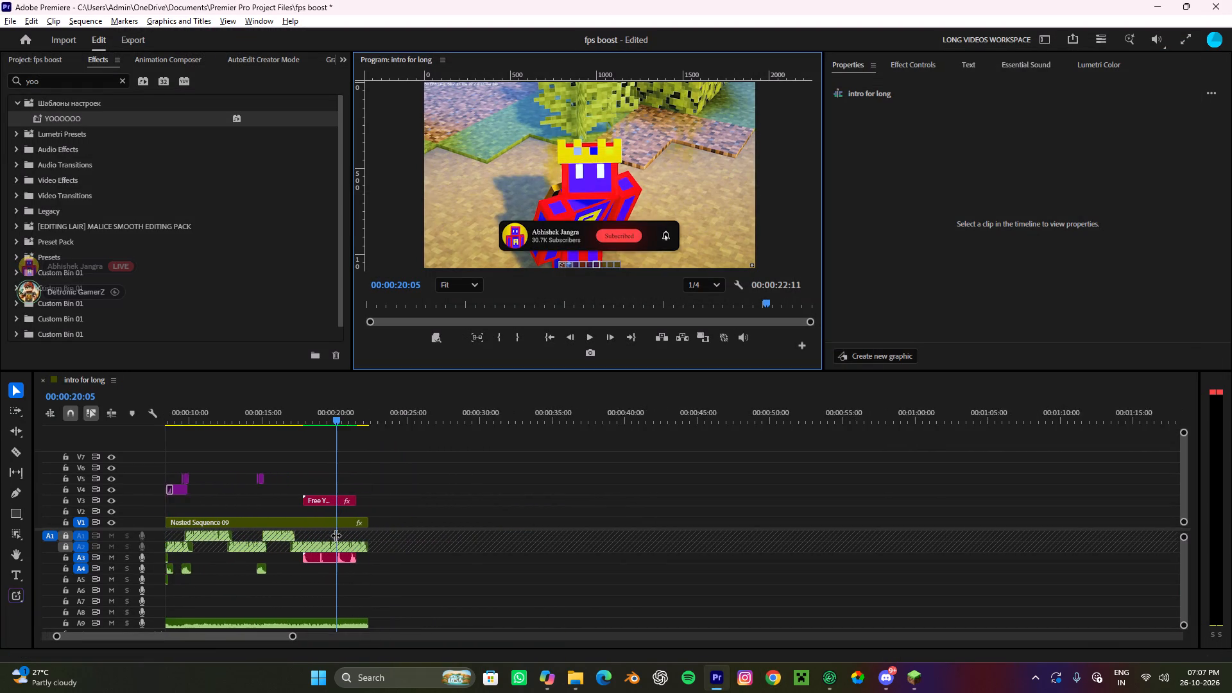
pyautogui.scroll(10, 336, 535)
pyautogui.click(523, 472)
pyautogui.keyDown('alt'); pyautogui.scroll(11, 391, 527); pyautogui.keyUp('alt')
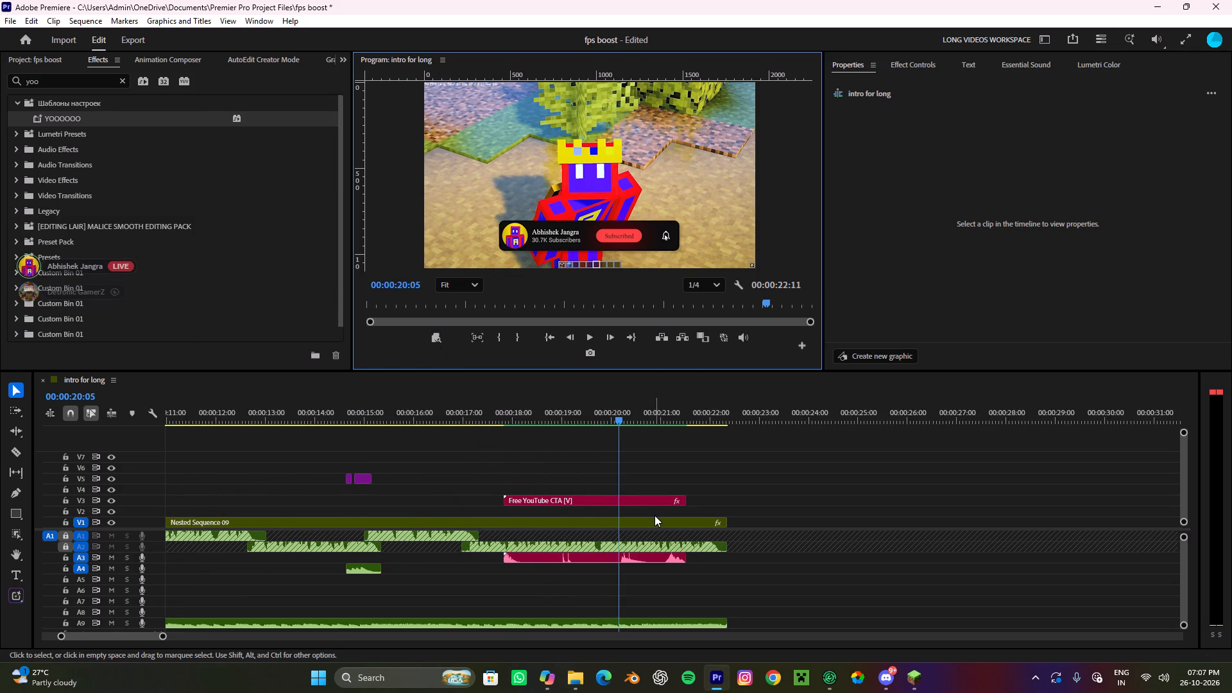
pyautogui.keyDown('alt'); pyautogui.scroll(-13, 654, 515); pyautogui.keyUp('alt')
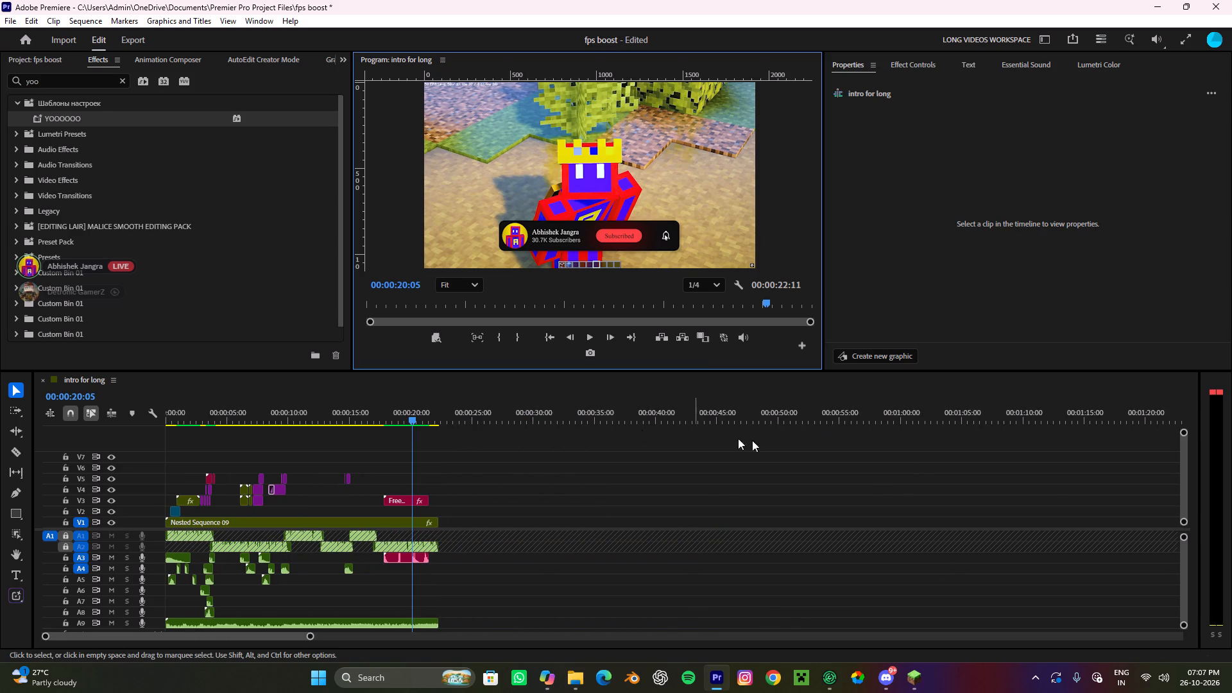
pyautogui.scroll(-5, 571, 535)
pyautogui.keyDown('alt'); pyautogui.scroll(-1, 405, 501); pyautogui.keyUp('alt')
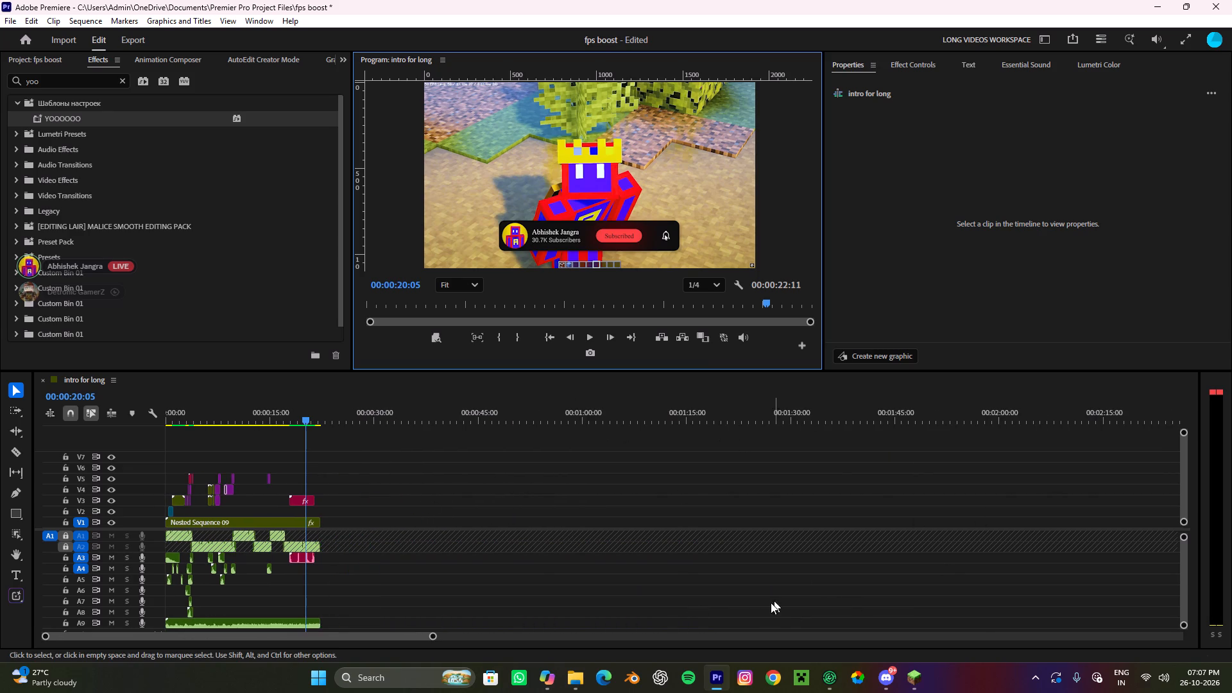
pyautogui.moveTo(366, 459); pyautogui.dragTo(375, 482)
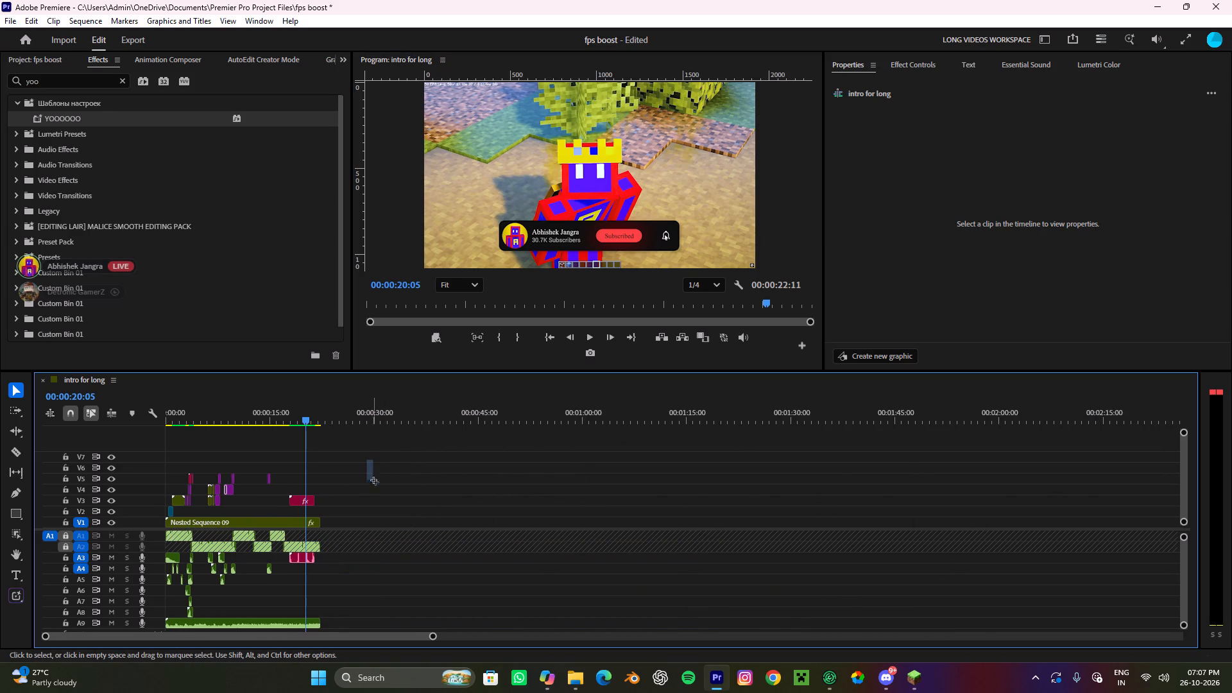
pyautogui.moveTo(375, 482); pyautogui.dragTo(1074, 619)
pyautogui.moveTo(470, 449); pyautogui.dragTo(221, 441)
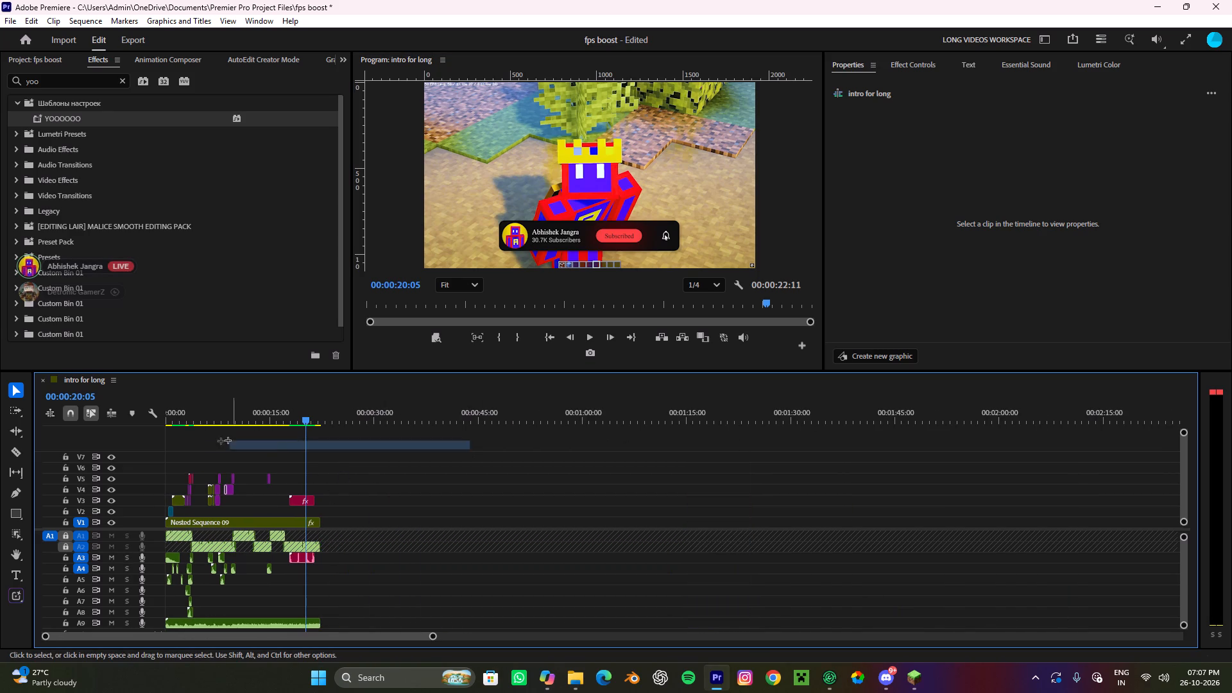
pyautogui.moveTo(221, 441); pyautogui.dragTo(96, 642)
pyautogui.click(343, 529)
# Inspect the sequence's frames at the start and near 00:00:06:29, 00:00:10:24 and 00:00:14:19.
pyautogui.moveTo(435, 422); pyautogui.dragTo(216, 435)
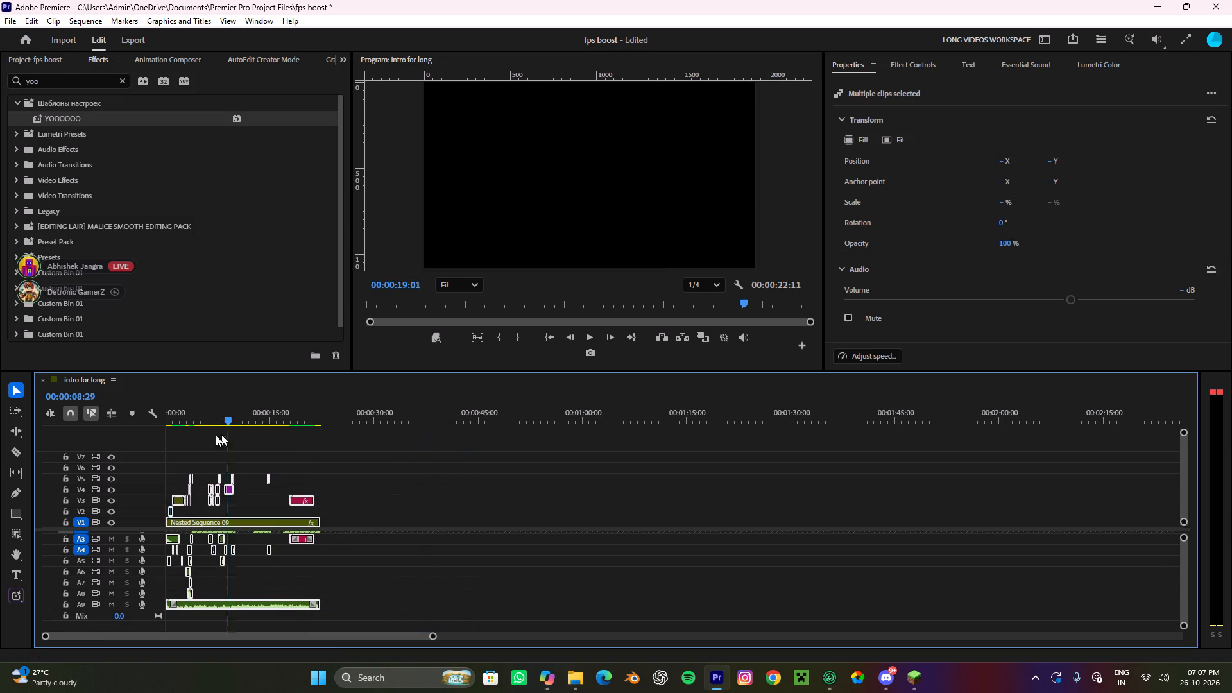
pyautogui.moveTo(216, 435); pyautogui.dragTo(151, 454)
pyautogui.click(431, 454)
pyautogui.keyDown('alt'); pyautogui.scroll(5, 223, 474); pyautogui.keyUp('alt')
pyautogui.scroll(6, 223, 474)
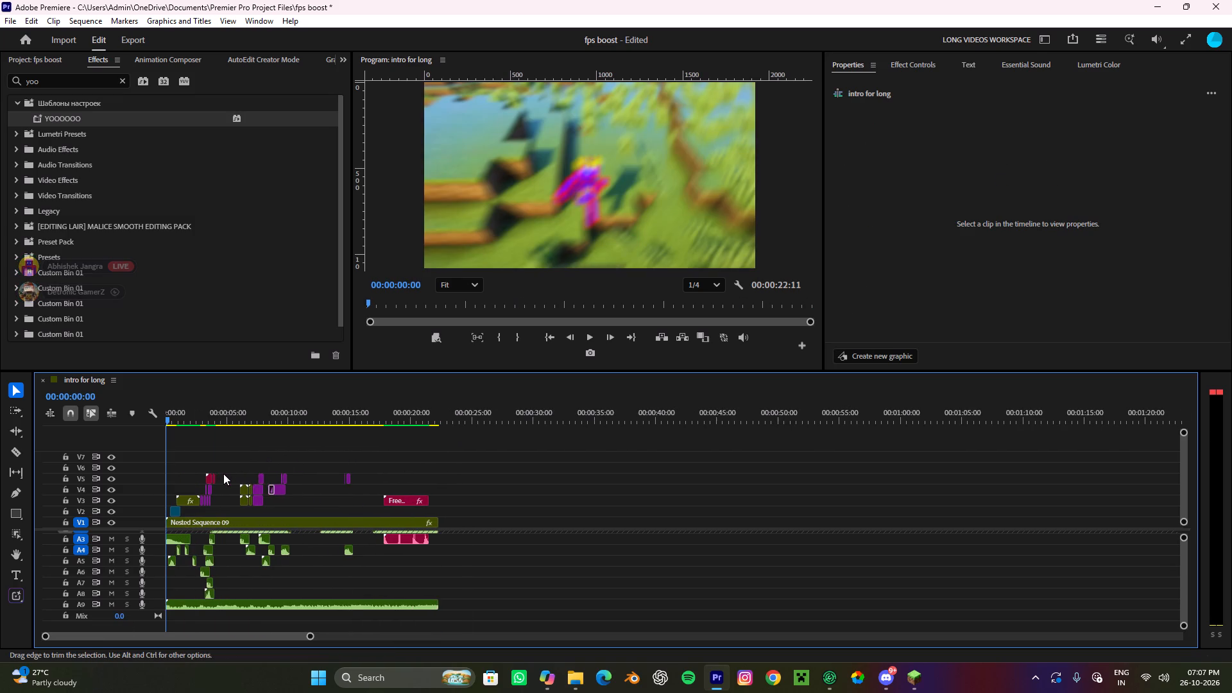
pyautogui.scroll(5, 223, 474)
pyautogui.click(209, 417)
pyautogui.click(252, 411)
pyautogui.click(299, 415)
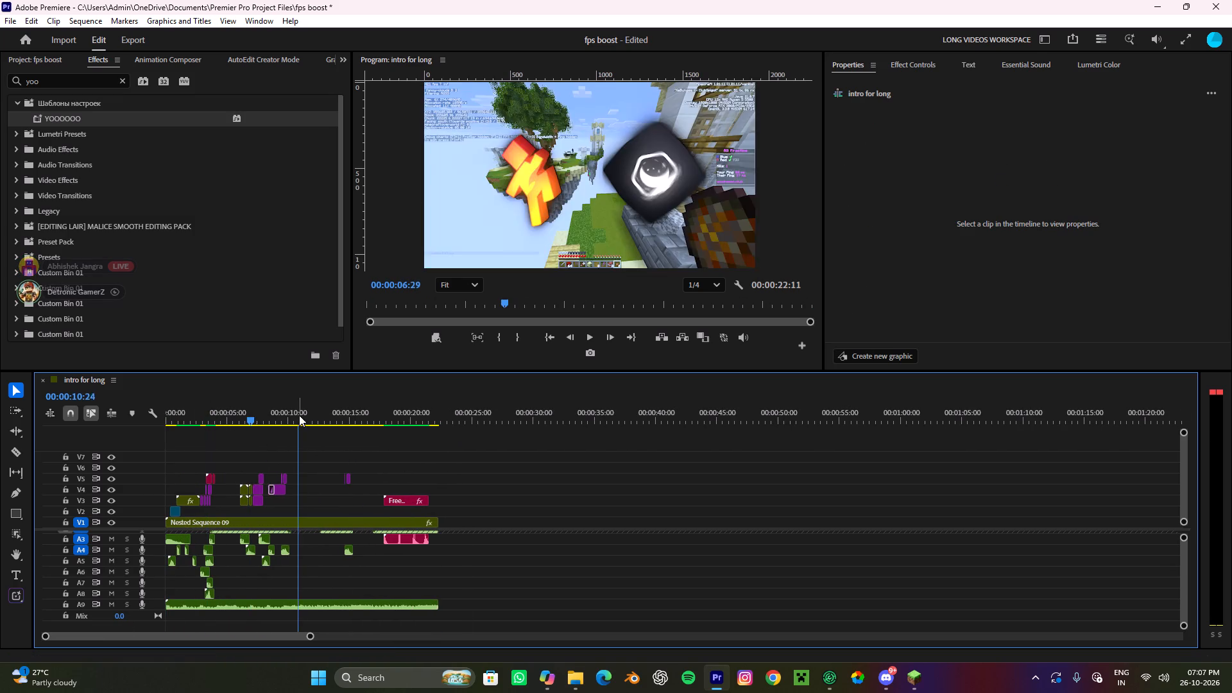
pyautogui.click(346, 411)
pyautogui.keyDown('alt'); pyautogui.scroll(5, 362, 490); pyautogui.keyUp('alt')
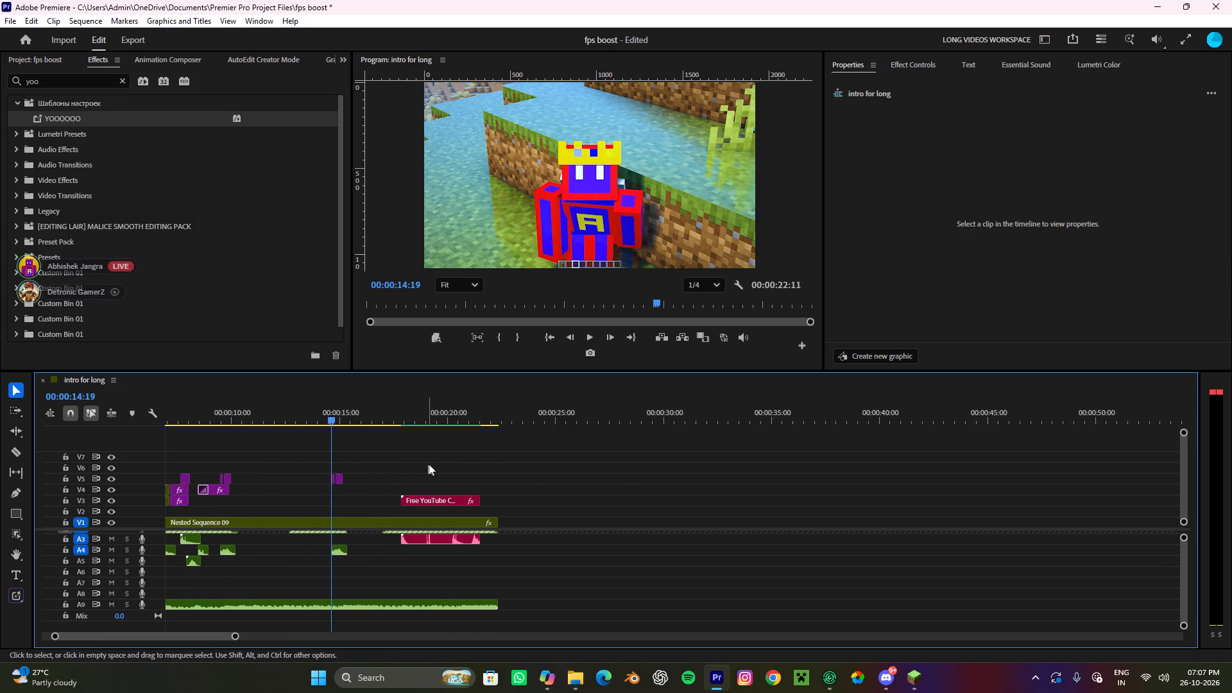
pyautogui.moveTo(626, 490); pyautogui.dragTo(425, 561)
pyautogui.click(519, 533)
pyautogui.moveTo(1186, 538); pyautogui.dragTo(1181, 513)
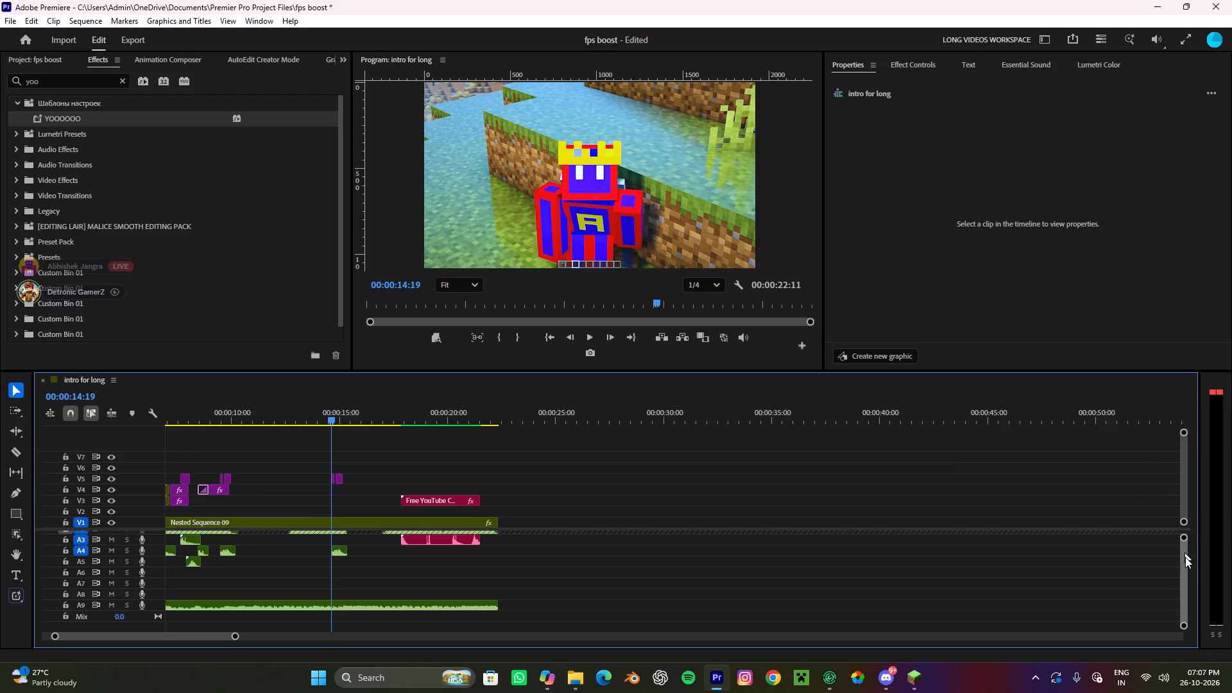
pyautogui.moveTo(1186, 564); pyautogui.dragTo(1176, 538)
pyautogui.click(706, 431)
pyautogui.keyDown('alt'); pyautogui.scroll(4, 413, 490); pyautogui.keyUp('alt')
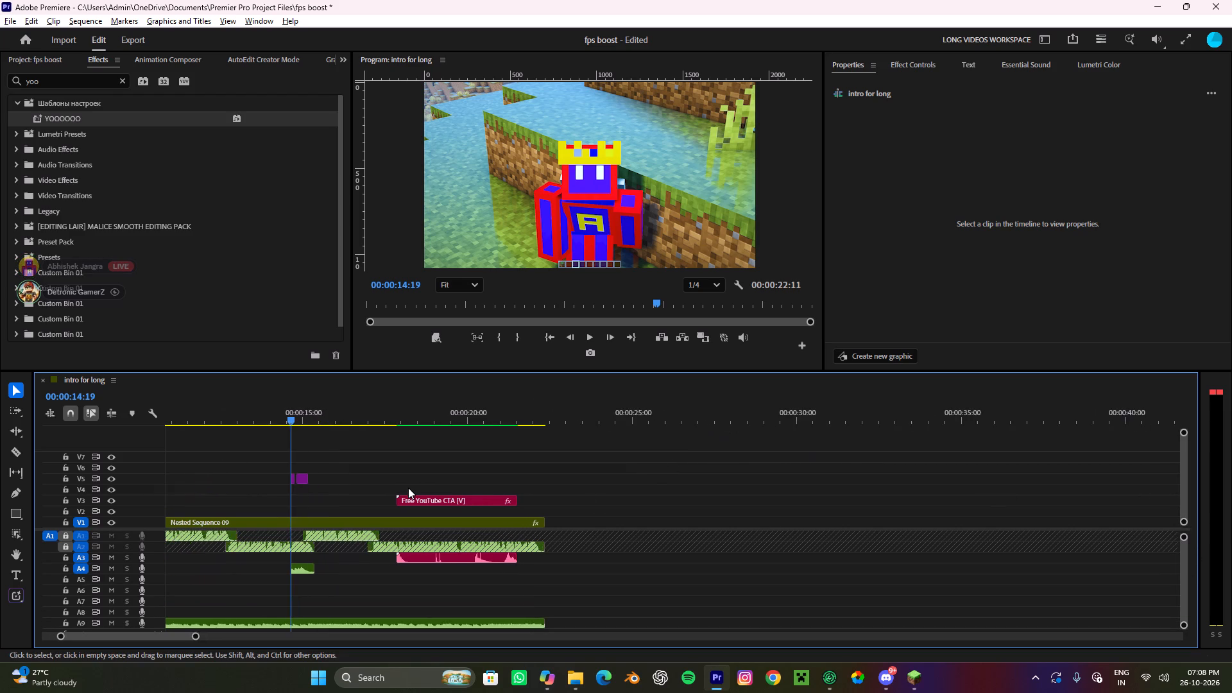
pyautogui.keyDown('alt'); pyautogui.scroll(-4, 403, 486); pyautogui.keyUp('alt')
# Play the sequence's closing part from 00:00:17:06 to its end at 00:00:22:11, checking the subscribe graphic.
pyautogui.moveTo(326, 408); pyautogui.dragTo(387, 431)
pyautogui.click(437, 431)
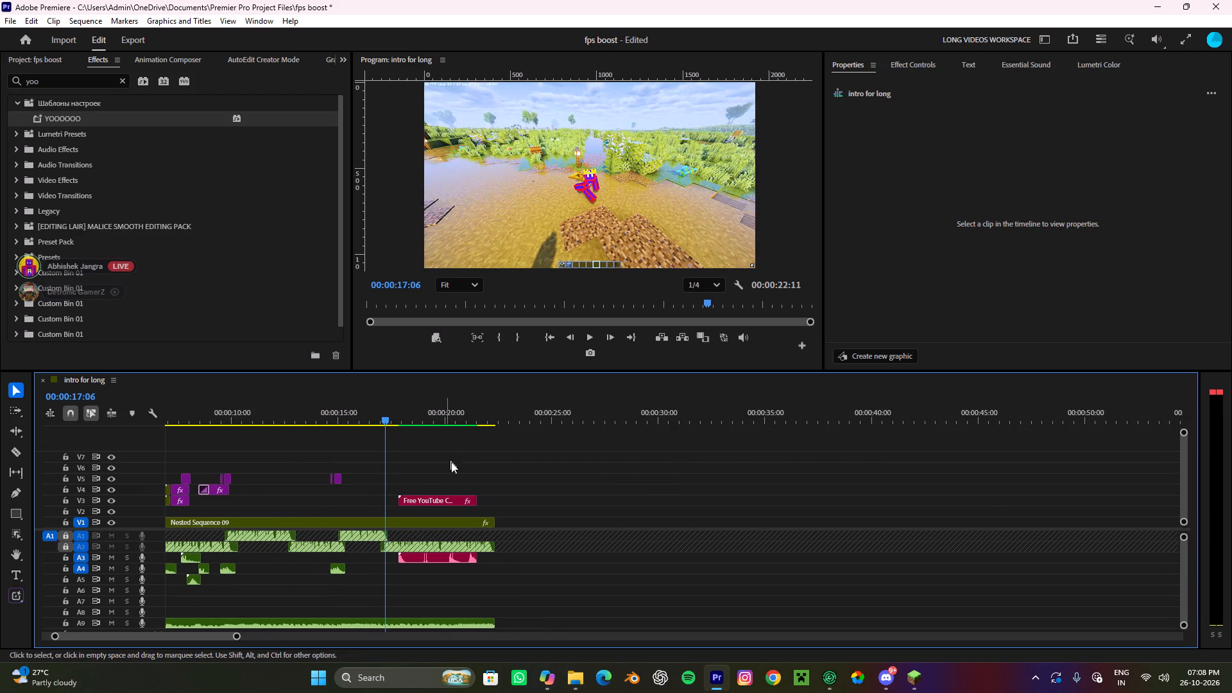
pyautogui.moveTo(604, 461); pyautogui.dragTo(431, 581)
pyautogui.click(611, 554)
pyautogui.moveTo(573, 492); pyautogui.dragTo(418, 497)
pyautogui.click(590, 492)
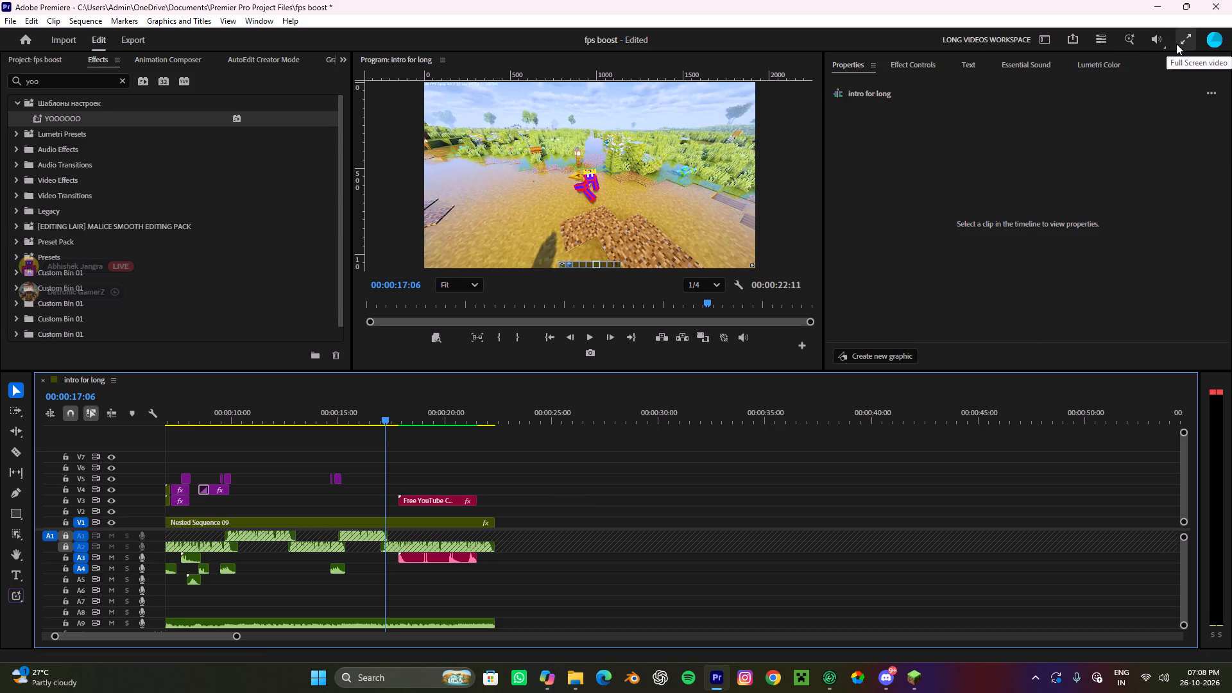
pyautogui.press('space')
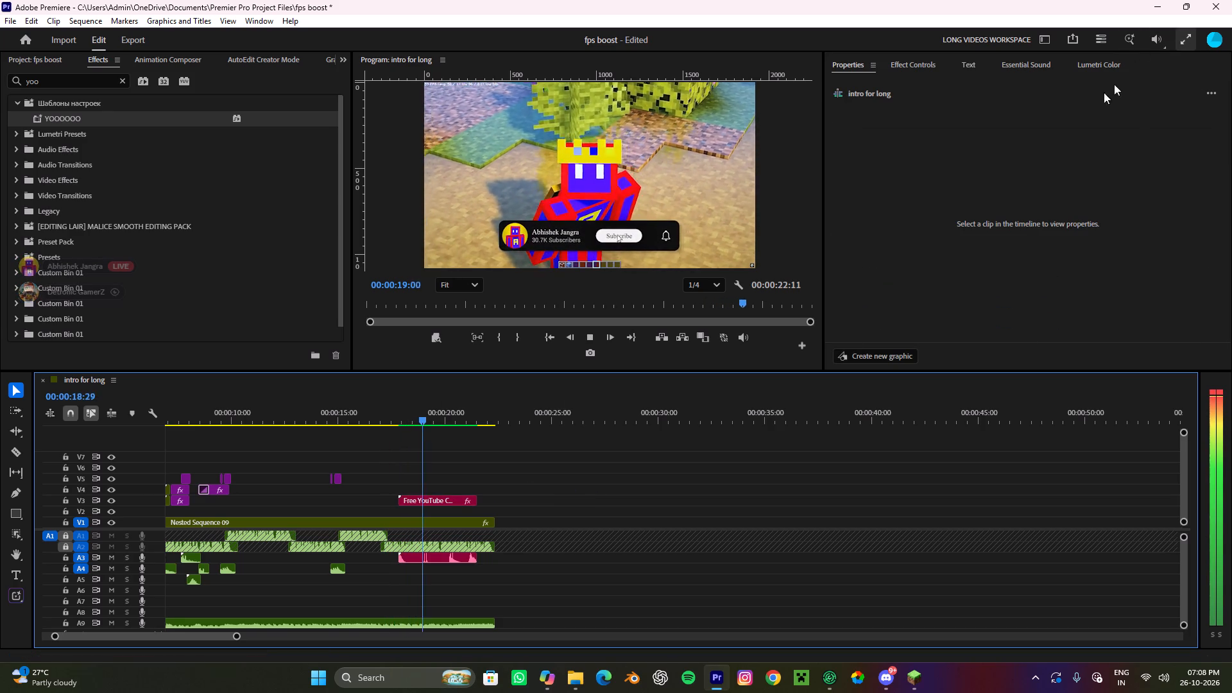
pyautogui.keyDown('alt'); pyautogui.scroll(-5, 613, 524); pyautogui.keyUp('alt')
pyautogui.keyDown('alt'); pyautogui.scroll(-4, 402, 567); pyautogui.keyUp('alt')
pyautogui.keyDown('alt'); pyautogui.scroll(4, 322, 563); pyautogui.keyUp('alt')
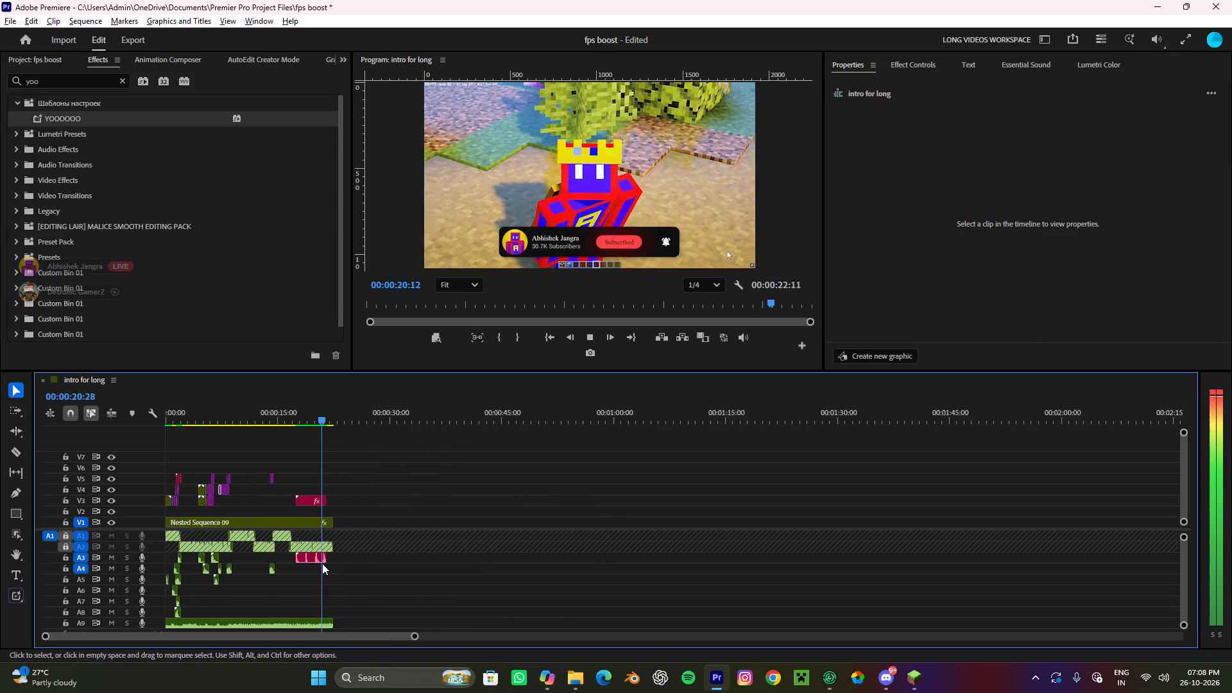
pyautogui.keyDown('alt'); pyautogui.scroll(6, 322, 563); pyautogui.keyUp('alt')
pyautogui.keyDown('alt'); pyautogui.scroll(-3, 420, 554); pyautogui.keyUp('alt')
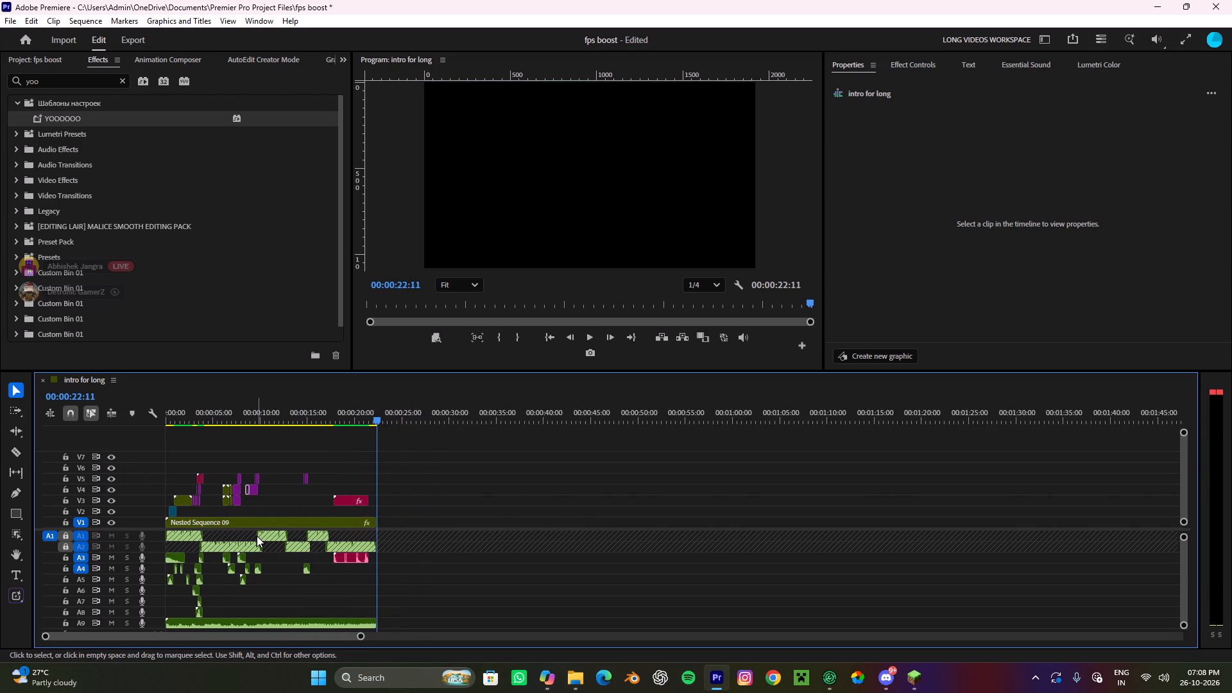
pyautogui.scroll(-5, 330, 535)
pyautogui.keyDown('alt'); pyautogui.scroll(8, 252, 551); pyautogui.keyUp('alt')
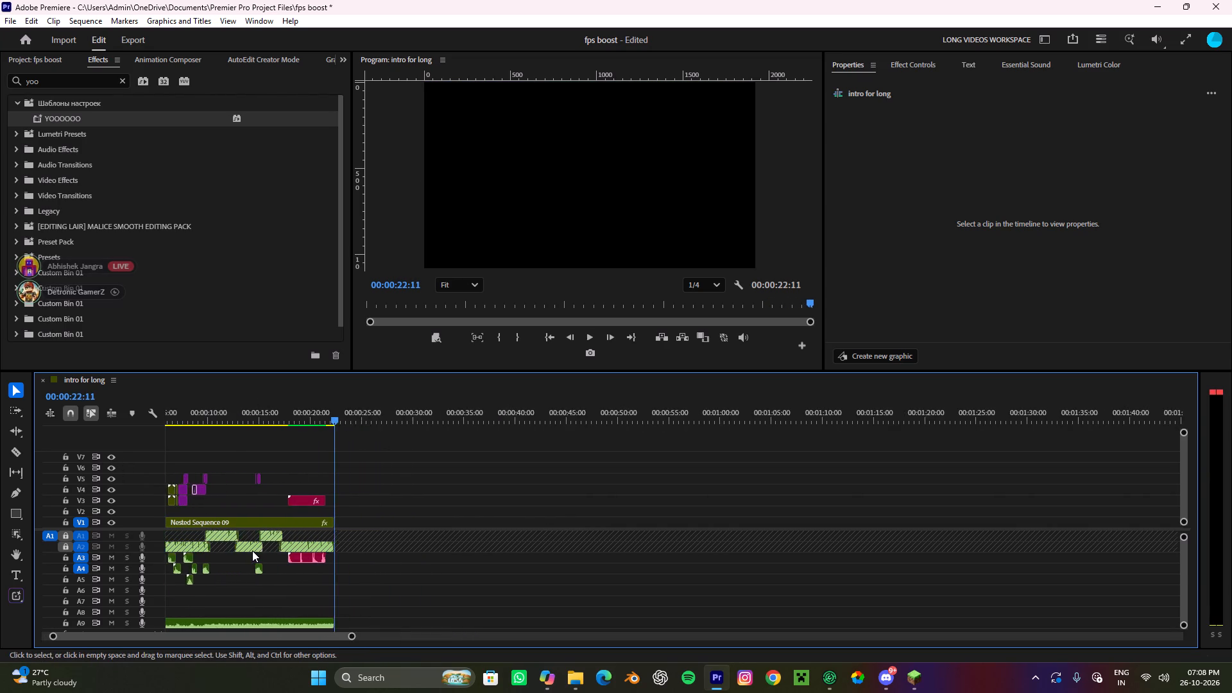
pyautogui.keyDown('alt'); pyautogui.scroll(8, 252, 551); pyautogui.keyUp('alt')
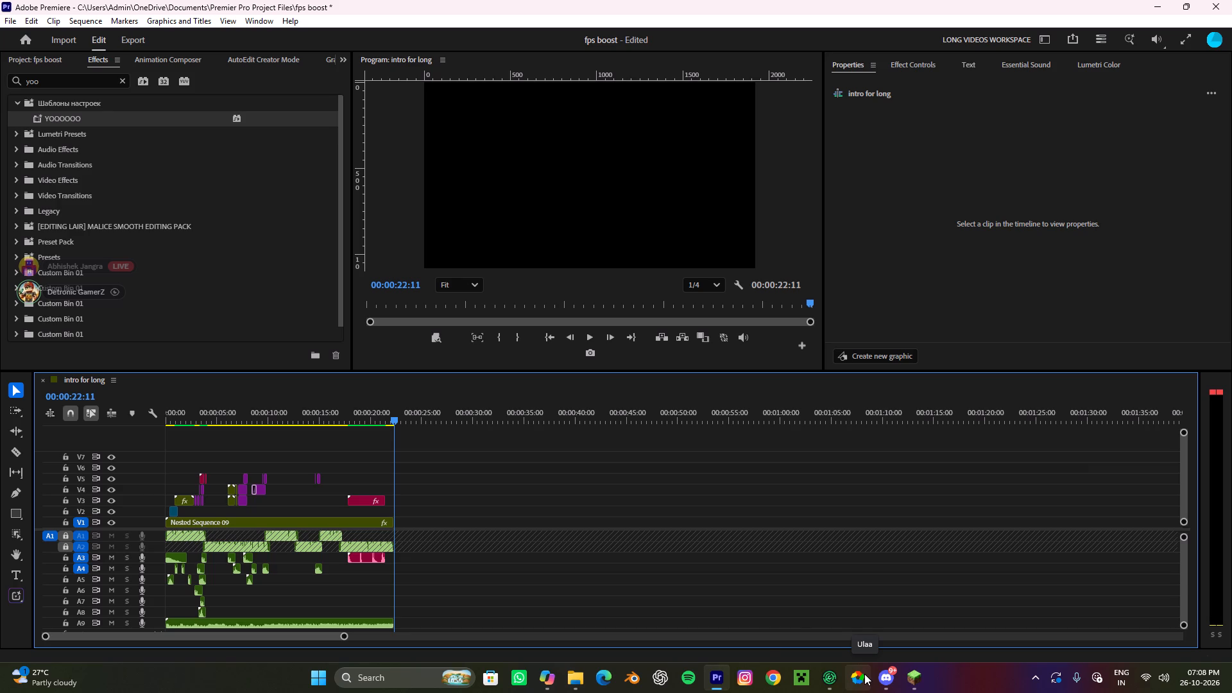
# Switch to Chrome and start adding another Google account from the account list.
pyautogui.click(764, 673)
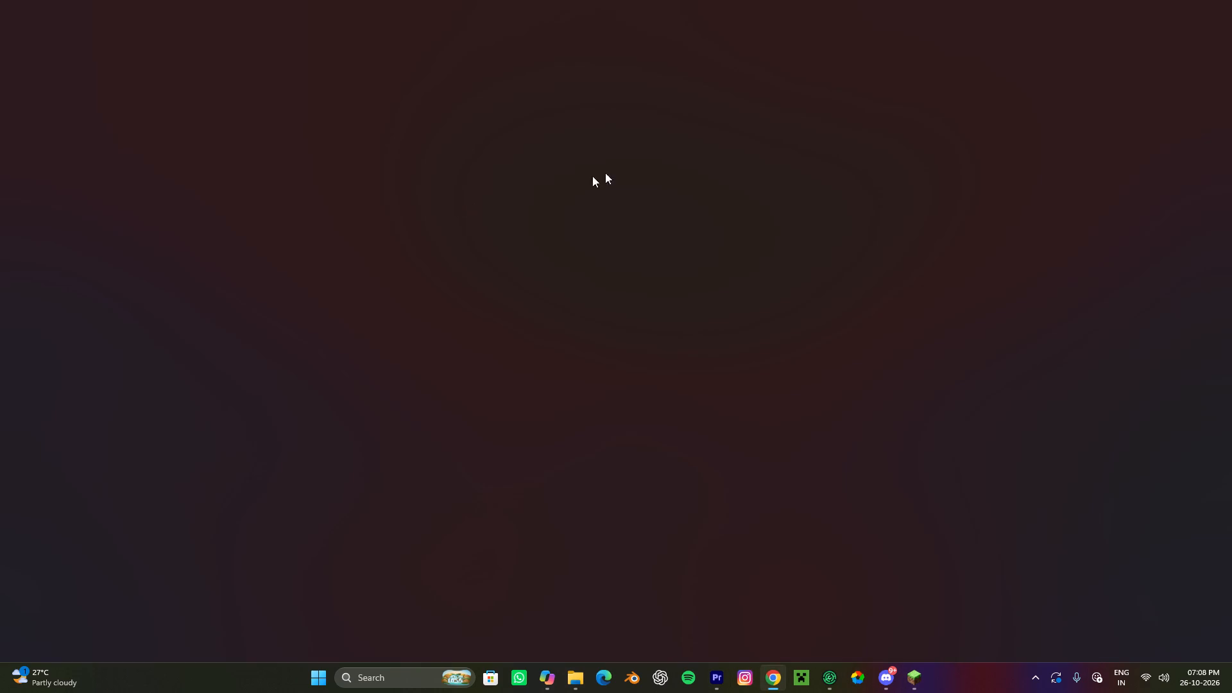
pyautogui.click(608, 255)
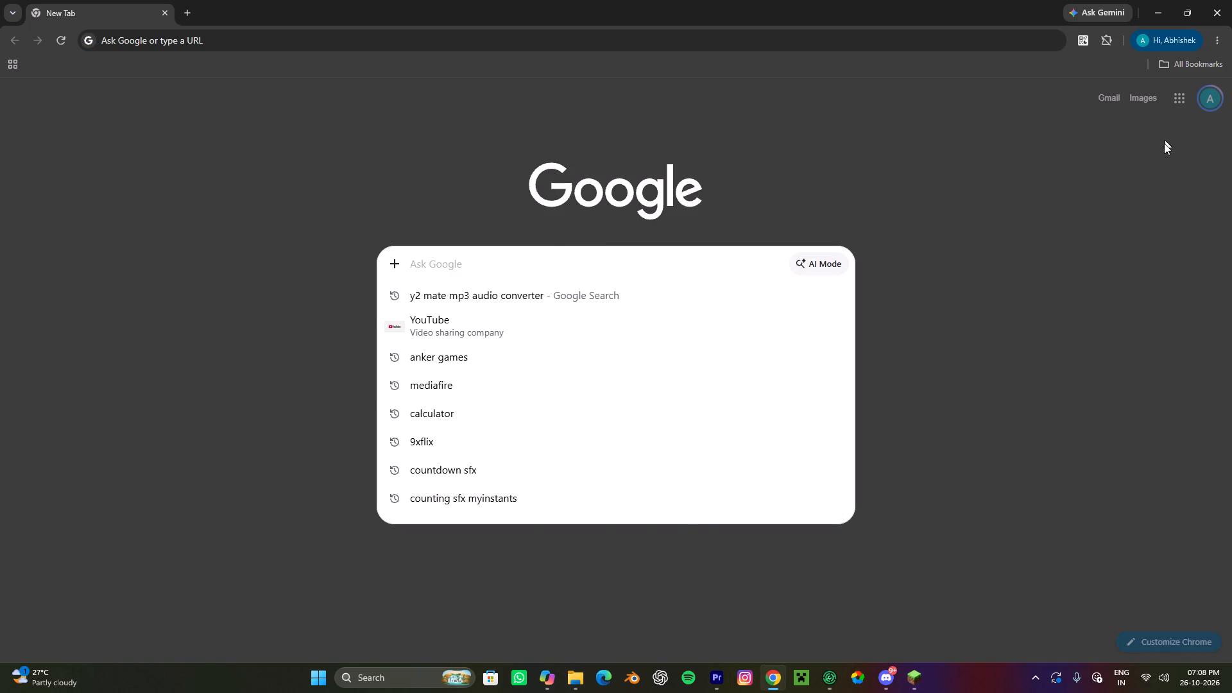
pyautogui.moveTo(1151, 209); pyautogui.dragTo(1154, 183)
pyautogui.click(1203, 104)
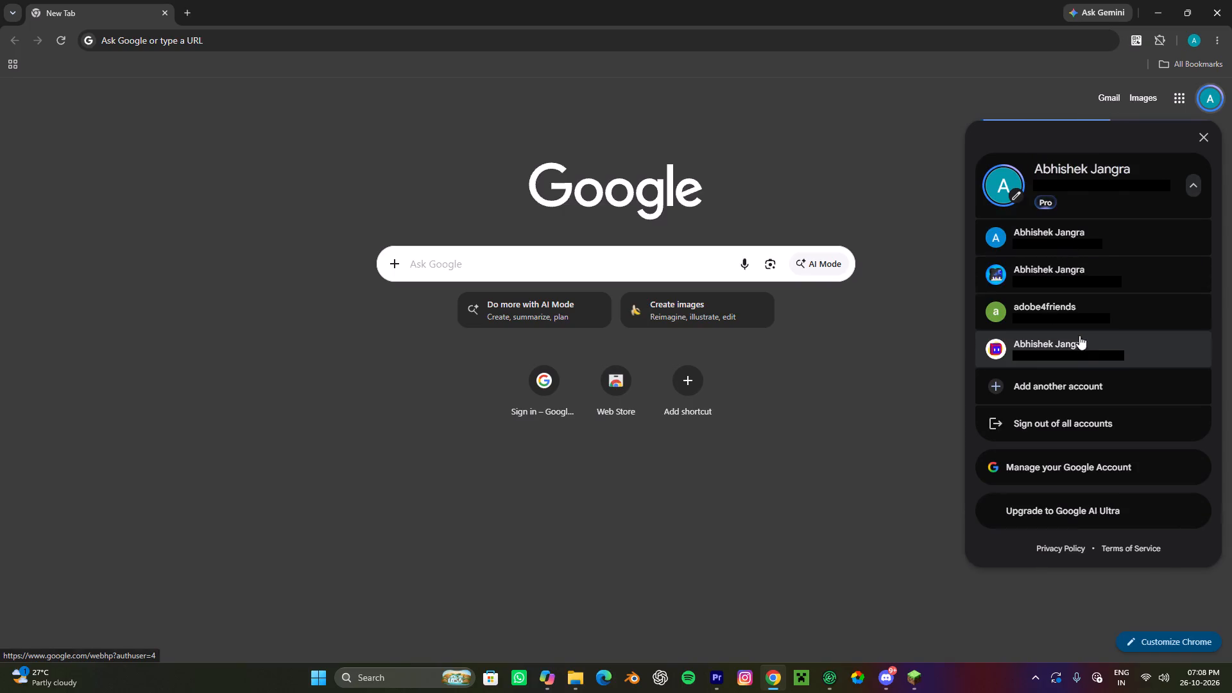
pyautogui.click(1063, 402)
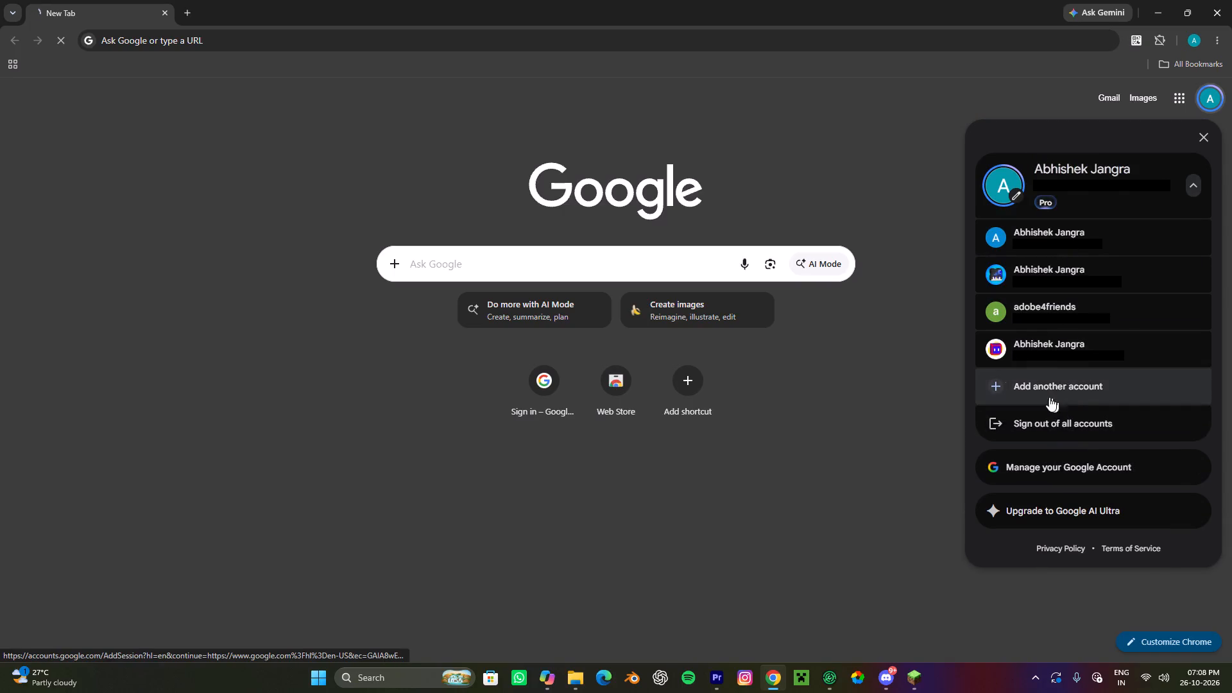